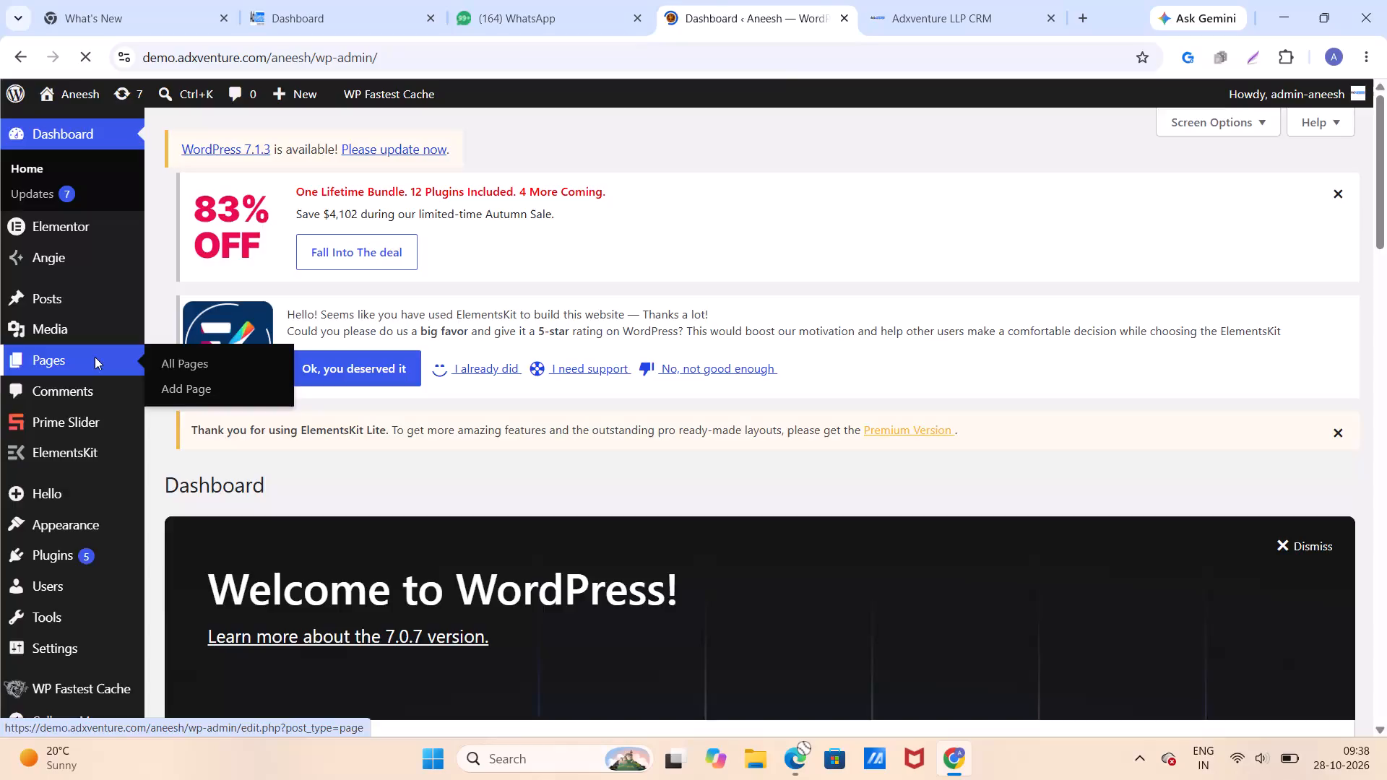
Find the shubham taxi service page on the last page of the WordPress page list and view it on the site.
{"action": "scroll", "coordinate": [578, 480], "scroll_direction": "down", "scroll_amount": 14}
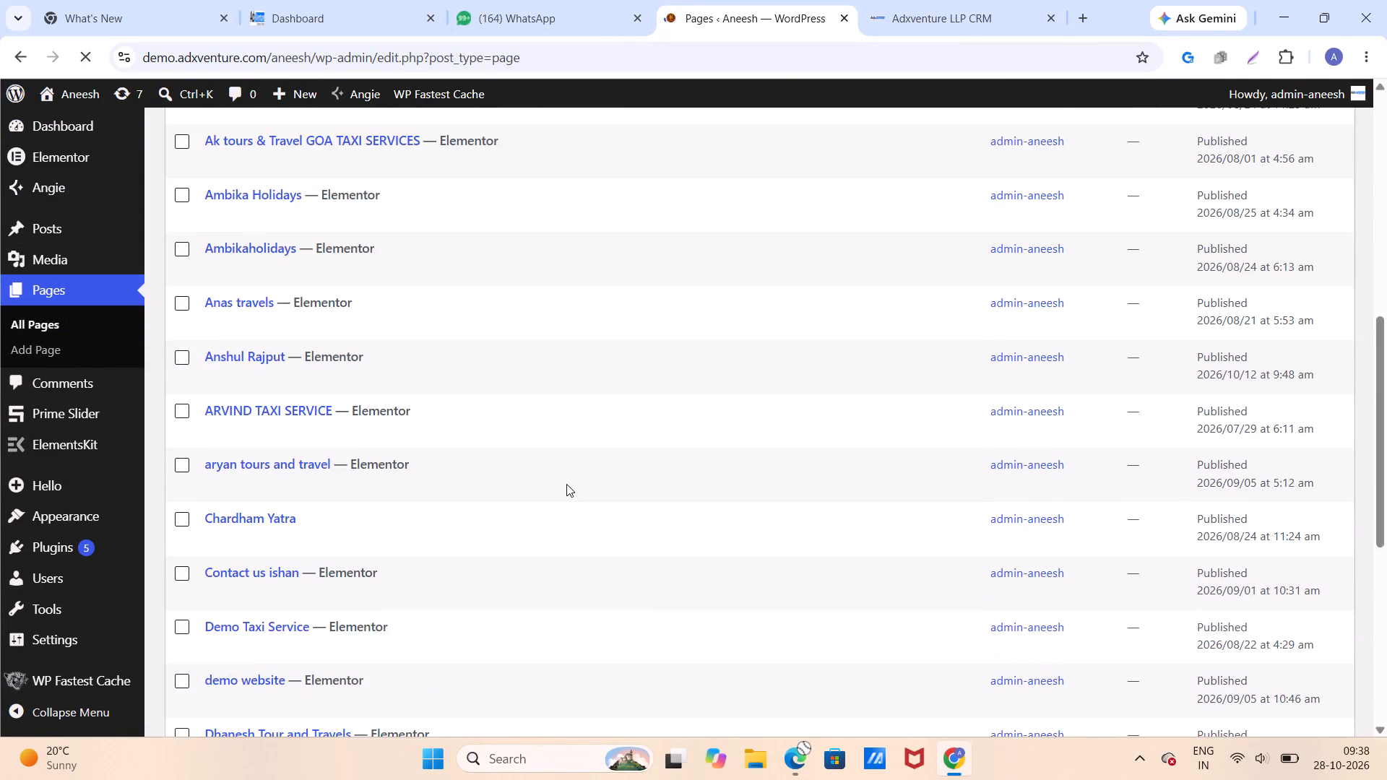
{"action": "scroll", "coordinate": [566, 486], "scroll_direction": "down", "scroll_amount": 7}
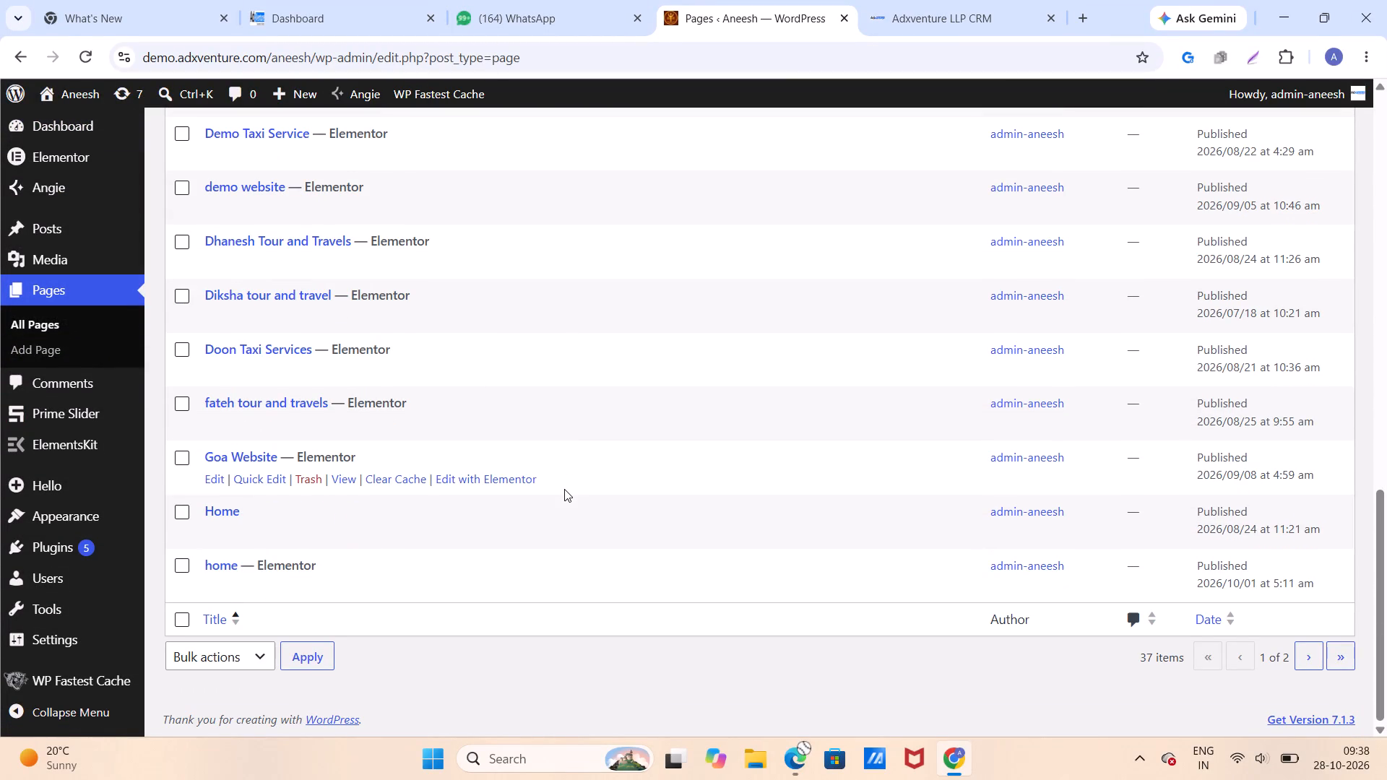
{"action": "left_click", "coordinate": [1350, 660]}
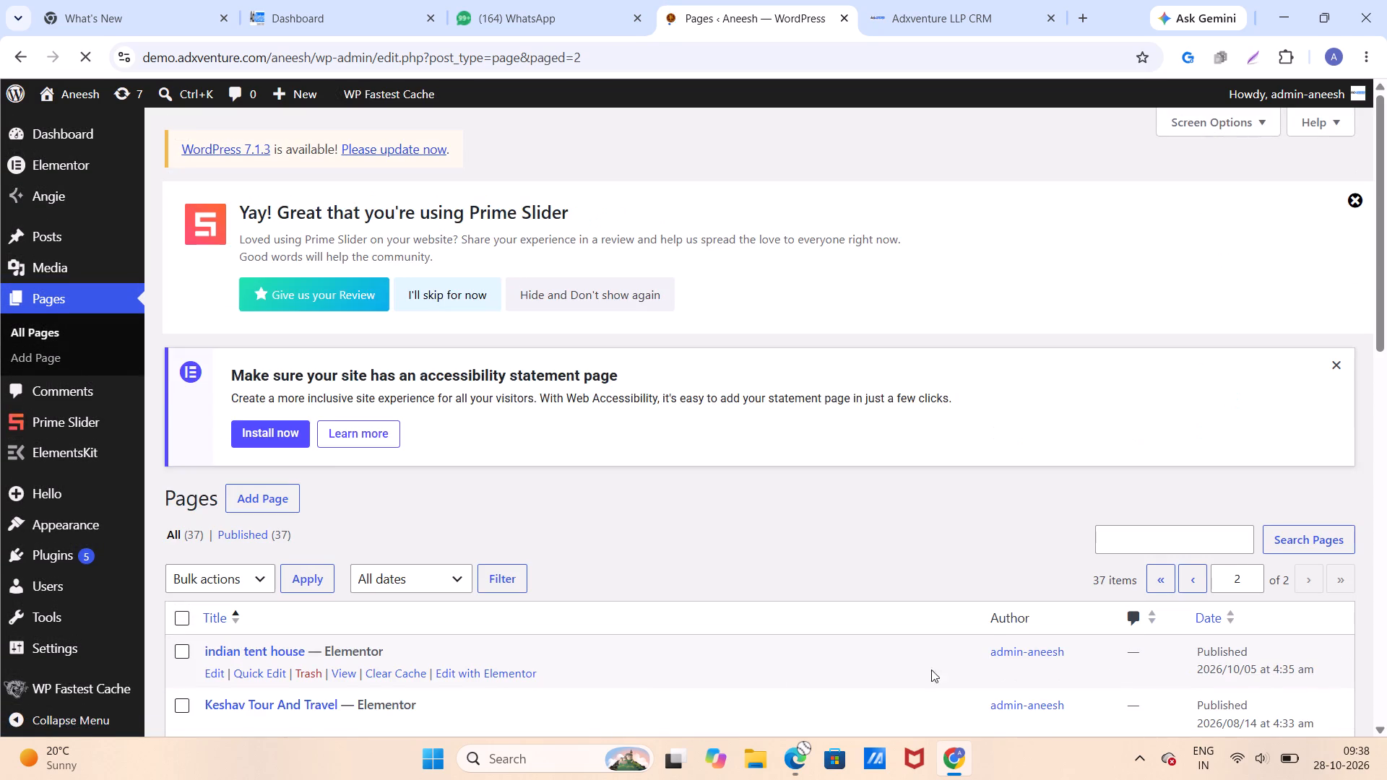
{"action": "scroll", "coordinate": [507, 672], "scroll_direction": "down", "scroll_amount": 6}
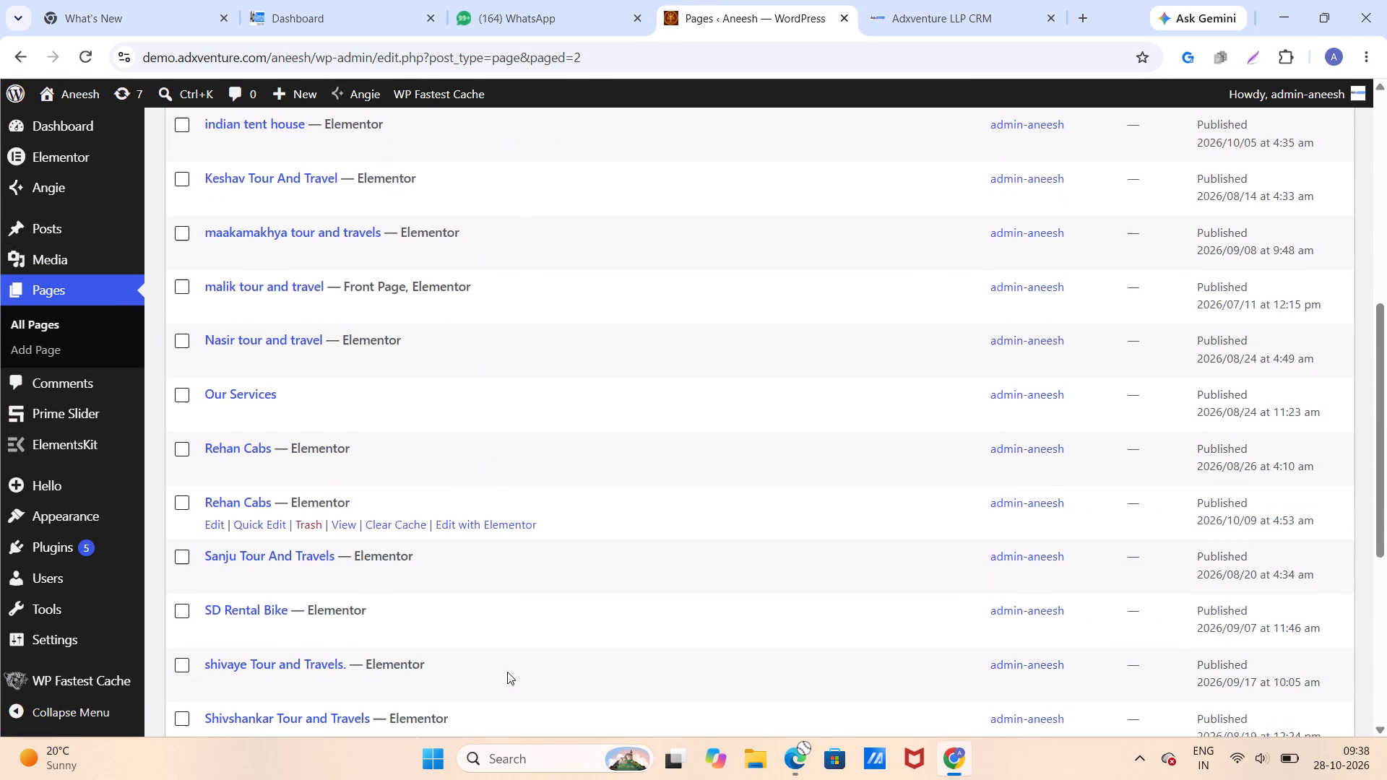
{"action": "scroll", "coordinate": [507, 672], "scroll_direction": "down", "scroll_amount": 4}
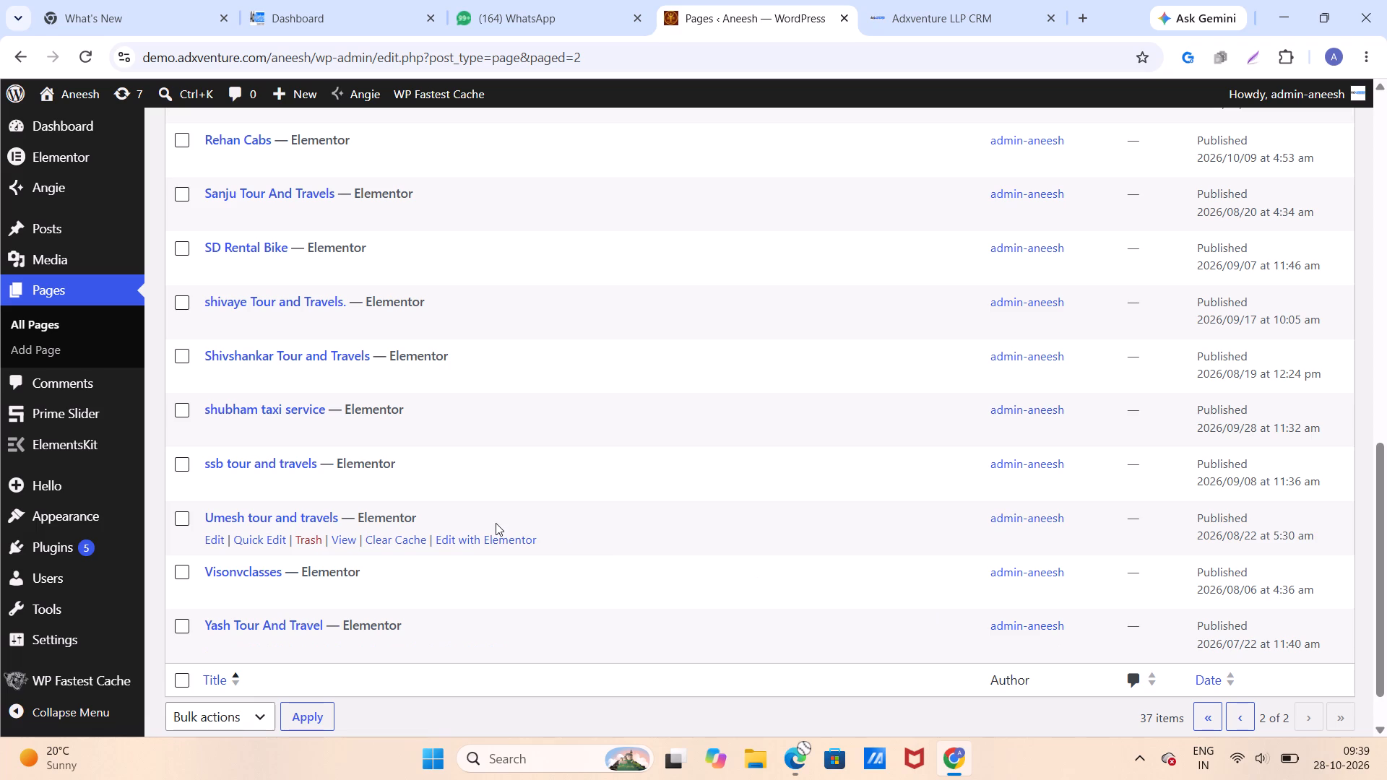
{"action": "scroll", "coordinate": [495, 532], "scroll_direction": "down", "scroll_amount": 2}
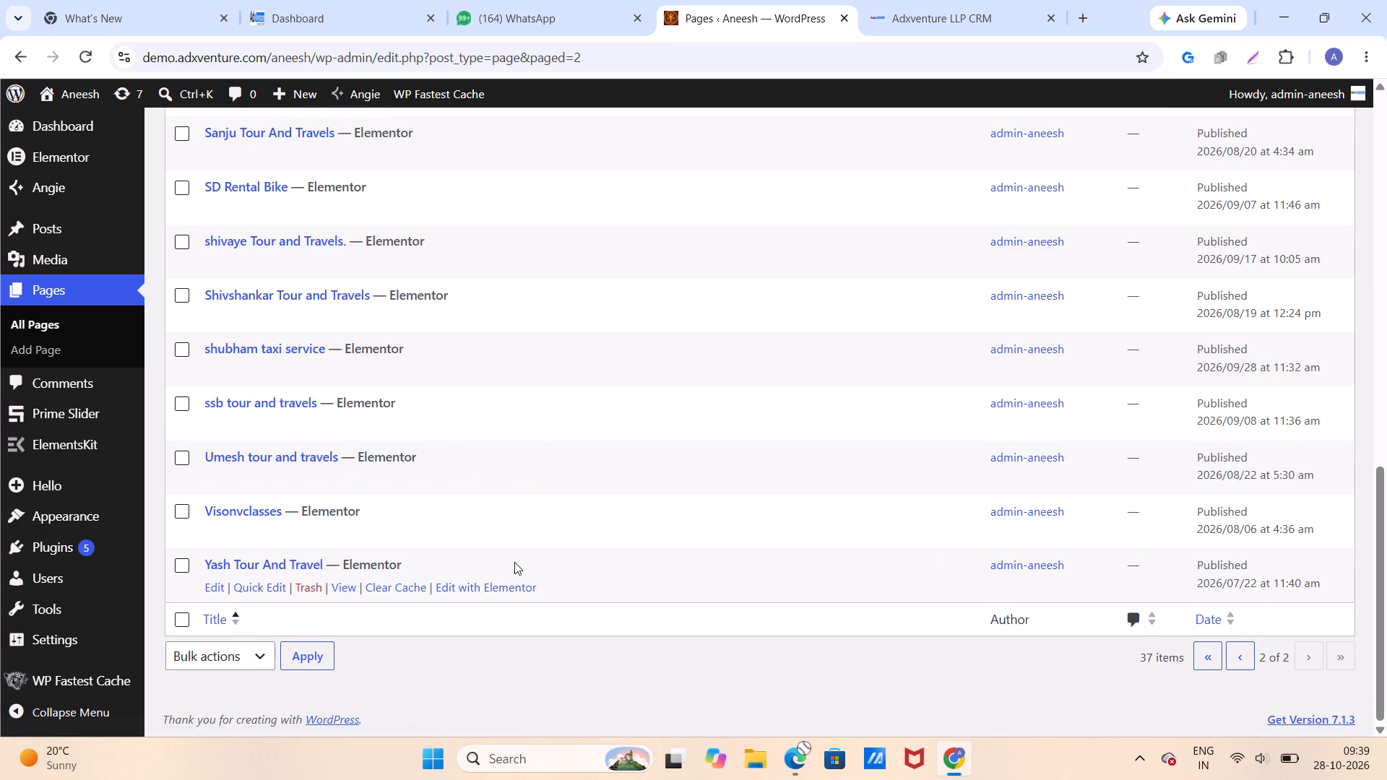
{"action": "scroll", "coordinate": [236, 427], "scroll_direction": "up", "scroll_amount": 1}
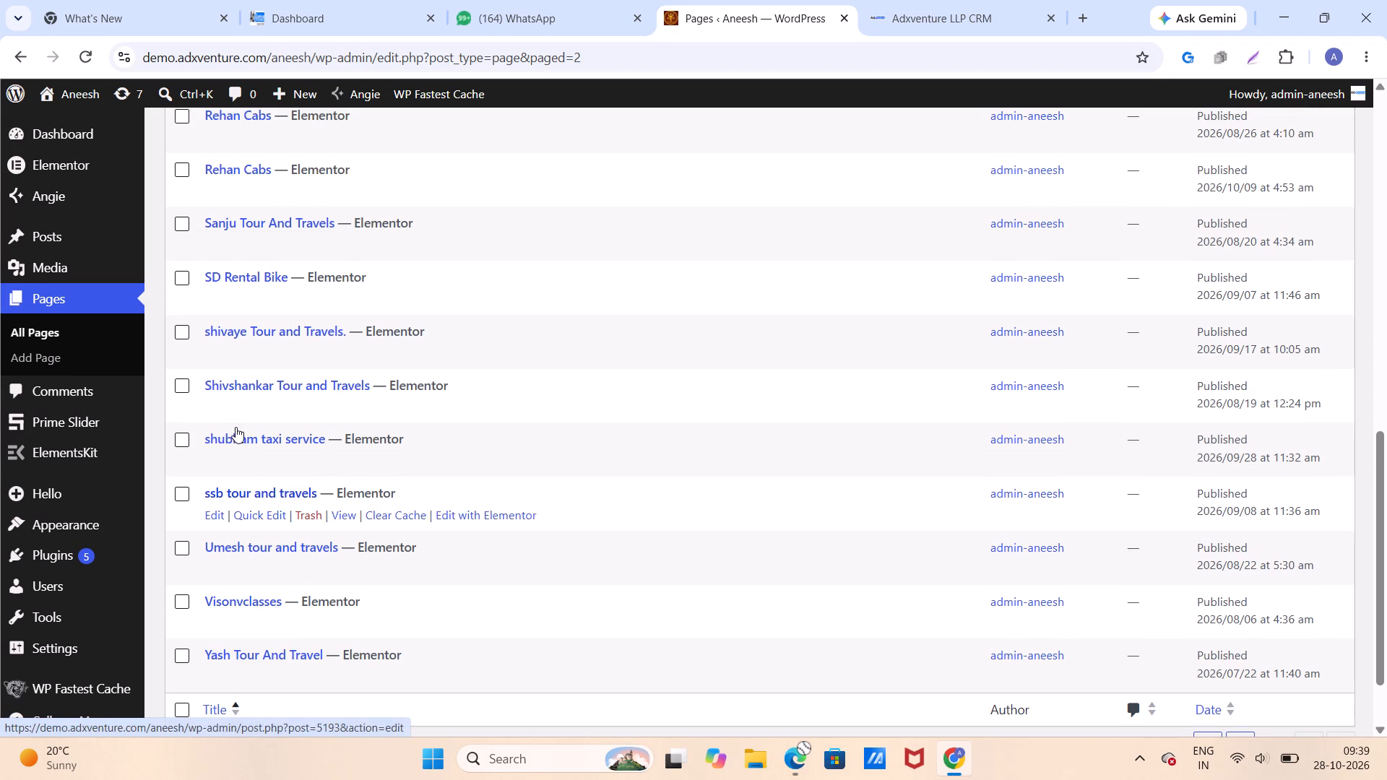
{"action": "scroll", "coordinate": [236, 427], "scroll_direction": "up", "scroll_amount": 1}
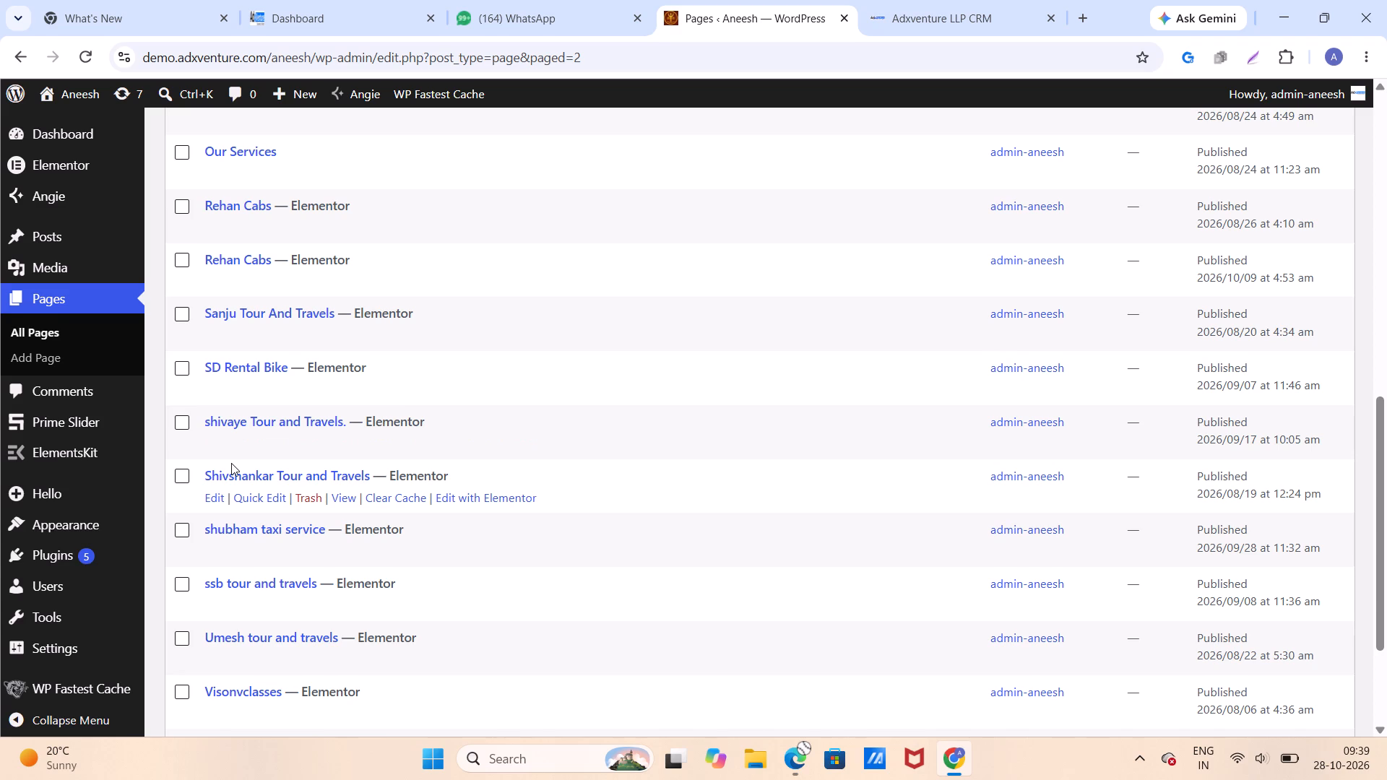
{"action": "scroll", "coordinate": [231, 465], "scroll_direction": "down", "scroll_amount": 3}
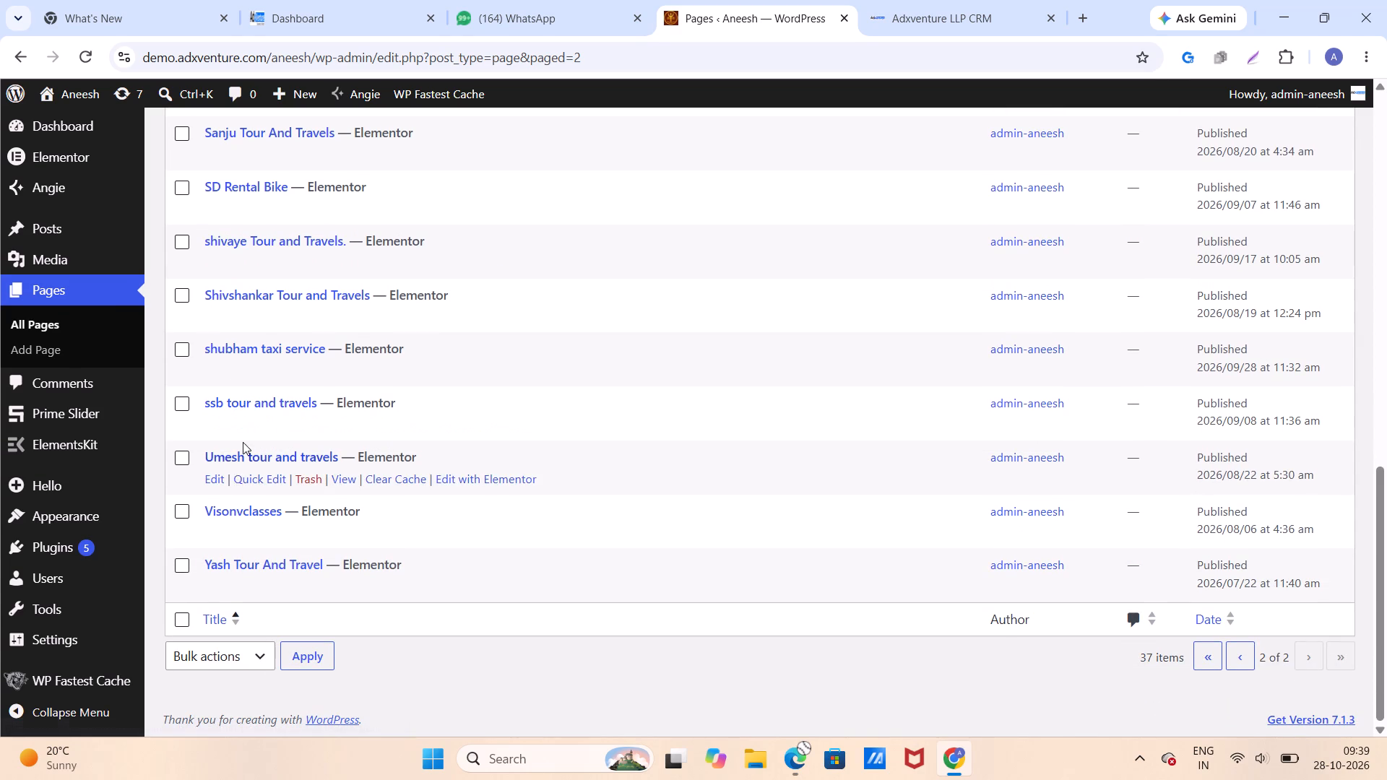
{"action": "left_click", "coordinate": [345, 365]}
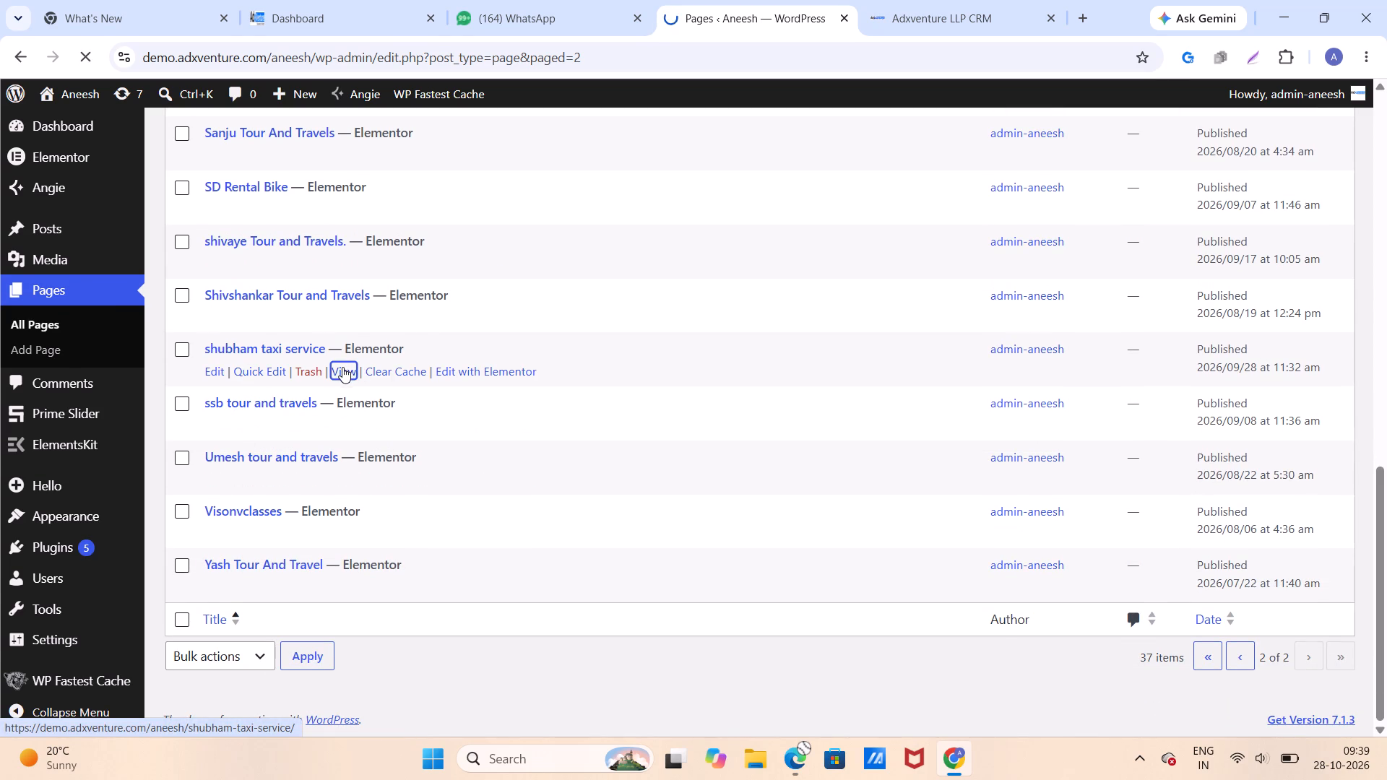
Examine the shubham taxi service page's About Us, beach destination, Why Choose Us and car sections.
{"action": "scroll", "coordinate": [400, 464], "scroll_direction": "down", "scroll_amount": 6}
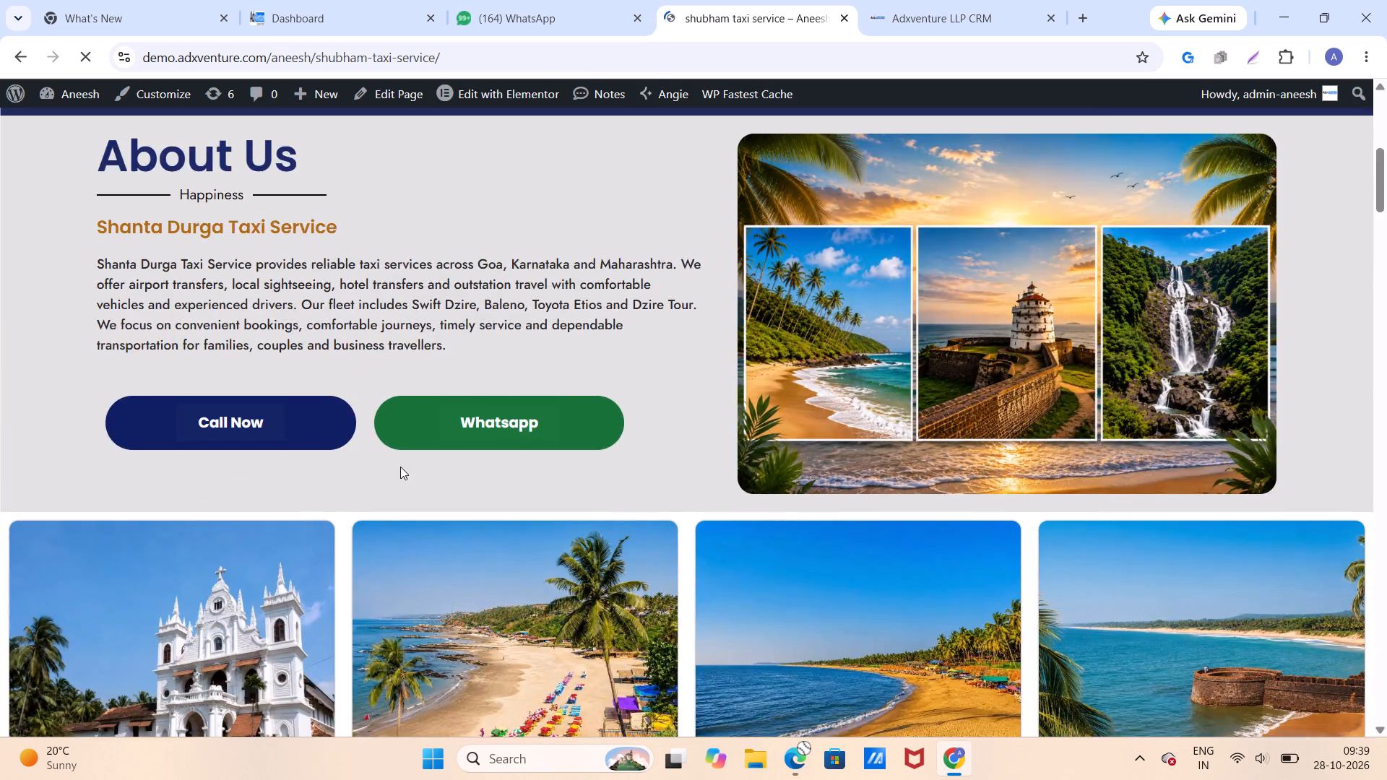
{"action": "scroll", "coordinate": [400, 467], "scroll_direction": "down", "scroll_amount": 13}
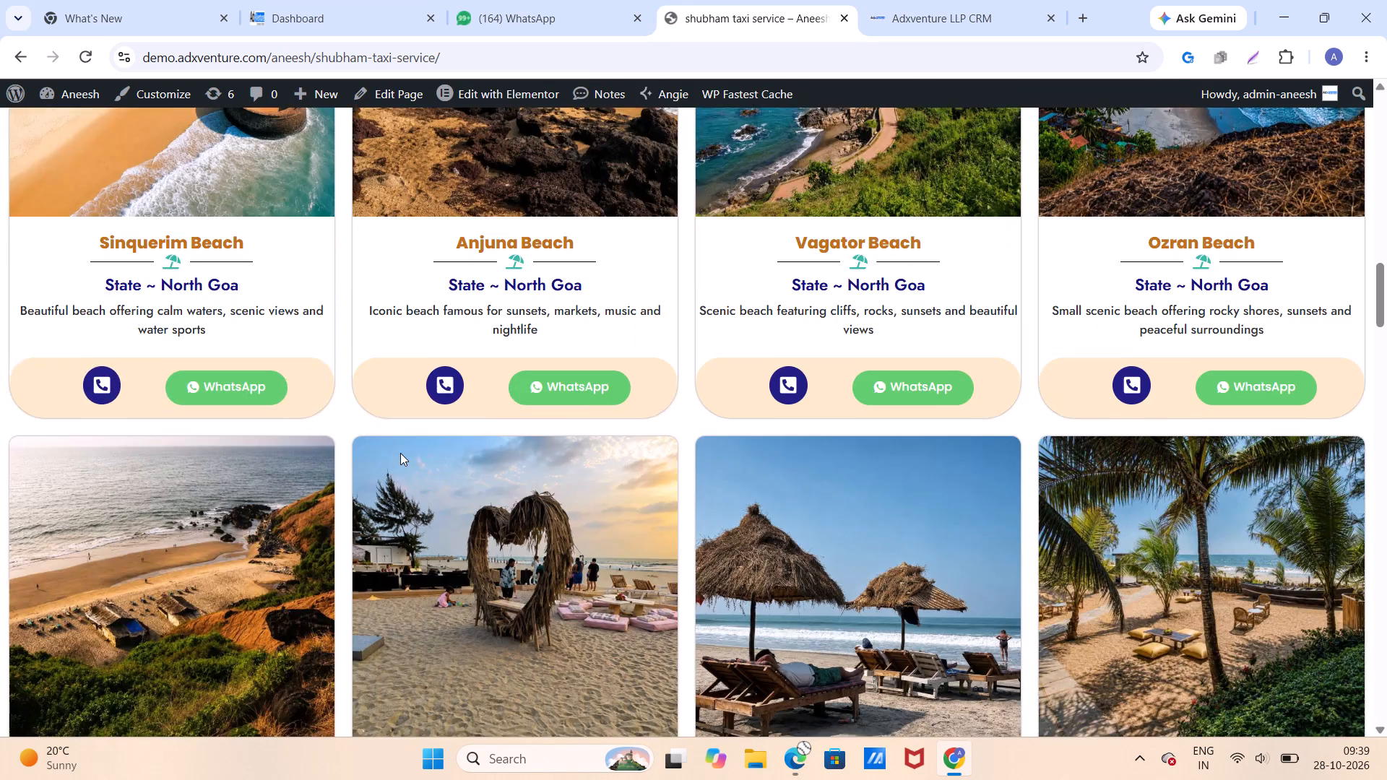
{"action": "scroll", "coordinate": [400, 453], "scroll_direction": "up", "scroll_amount": 1}
{"action": "scroll", "coordinate": [400, 453], "scroll_direction": "down", "scroll_amount": 1}
{"action": "scroll", "coordinate": [400, 453], "scroll_direction": "up", "scroll_amount": 1}
{"action": "scroll", "coordinate": [400, 453], "scroll_direction": "down", "scroll_amount": 15}
{"action": "scroll", "coordinate": [398, 456], "scroll_direction": "down", "scroll_amount": 8}
{"action": "scroll", "coordinate": [398, 459], "scroll_direction": "up", "scroll_amount": 1}
{"action": "scroll", "coordinate": [398, 459], "scroll_direction": "down", "scroll_amount": 14}
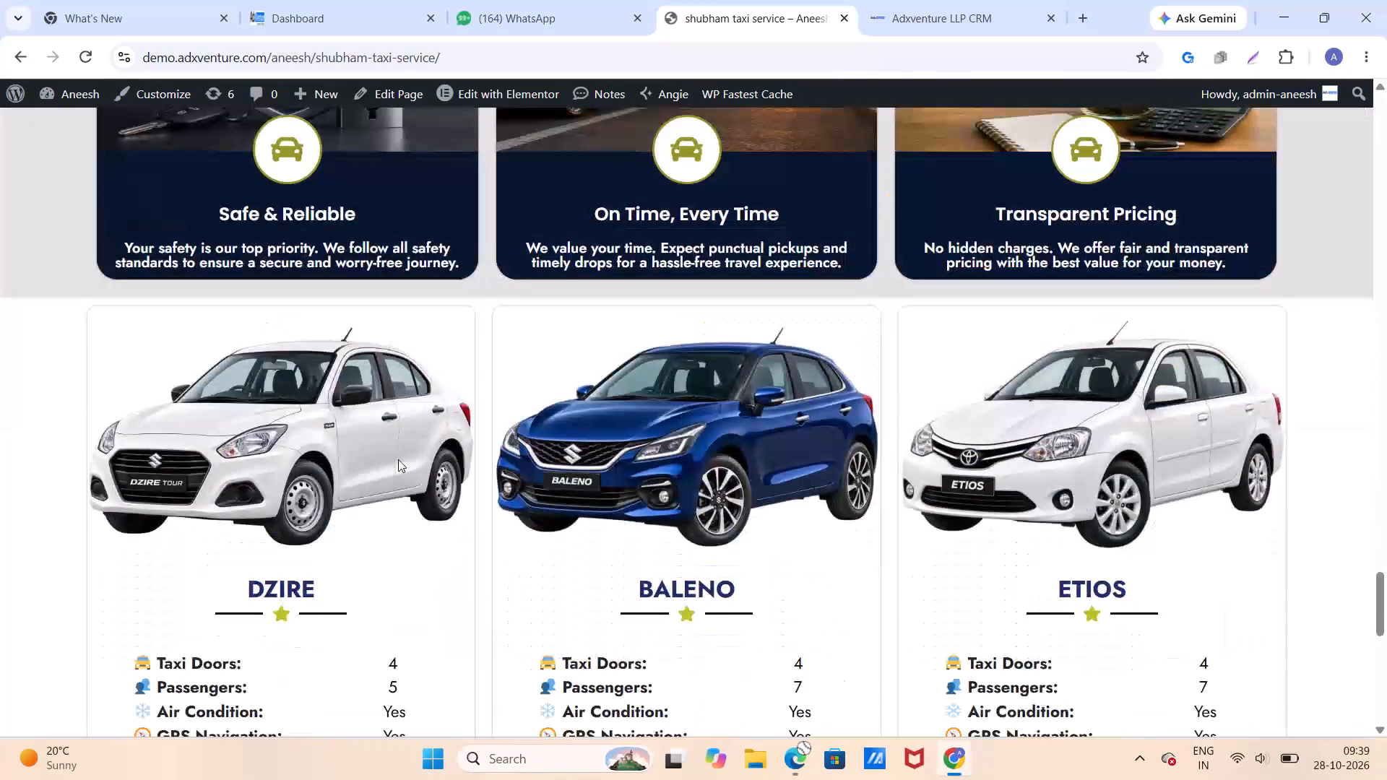
{"action": "scroll", "coordinate": [398, 459], "scroll_direction": "down", "scroll_amount": 11}
{"action": "scroll", "coordinate": [398, 459], "scroll_direction": "up", "scroll_amount": 1}
{"action": "scroll", "coordinate": [398, 459], "scroll_direction": "down", "scroll_amount": 1}
{"action": "scroll", "coordinate": [398, 459], "scroll_direction": "up", "scroll_amount": 16}
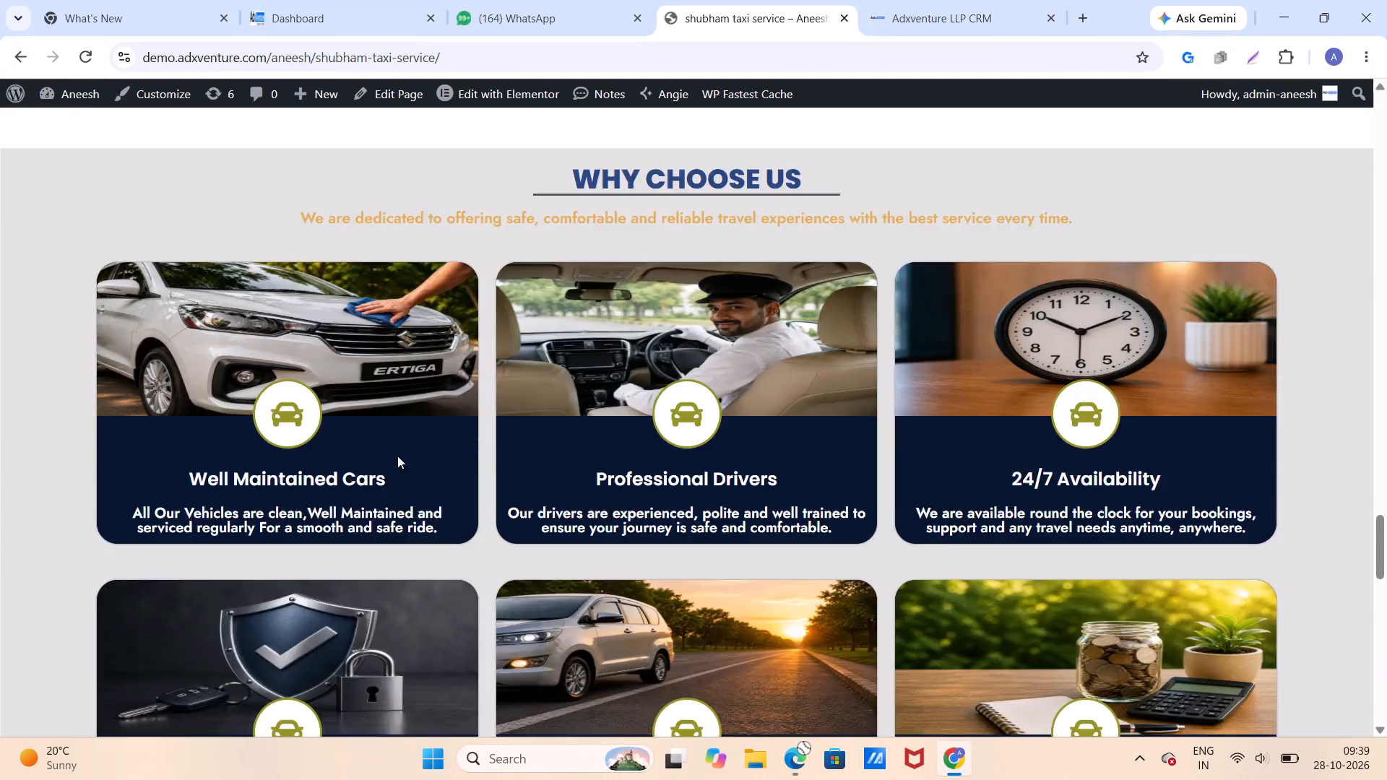
{"action": "scroll", "coordinate": [397, 456], "scroll_direction": "up", "scroll_amount": 20}
{"action": "scroll", "coordinate": [397, 456], "scroll_direction": "up", "scroll_amount": 19}
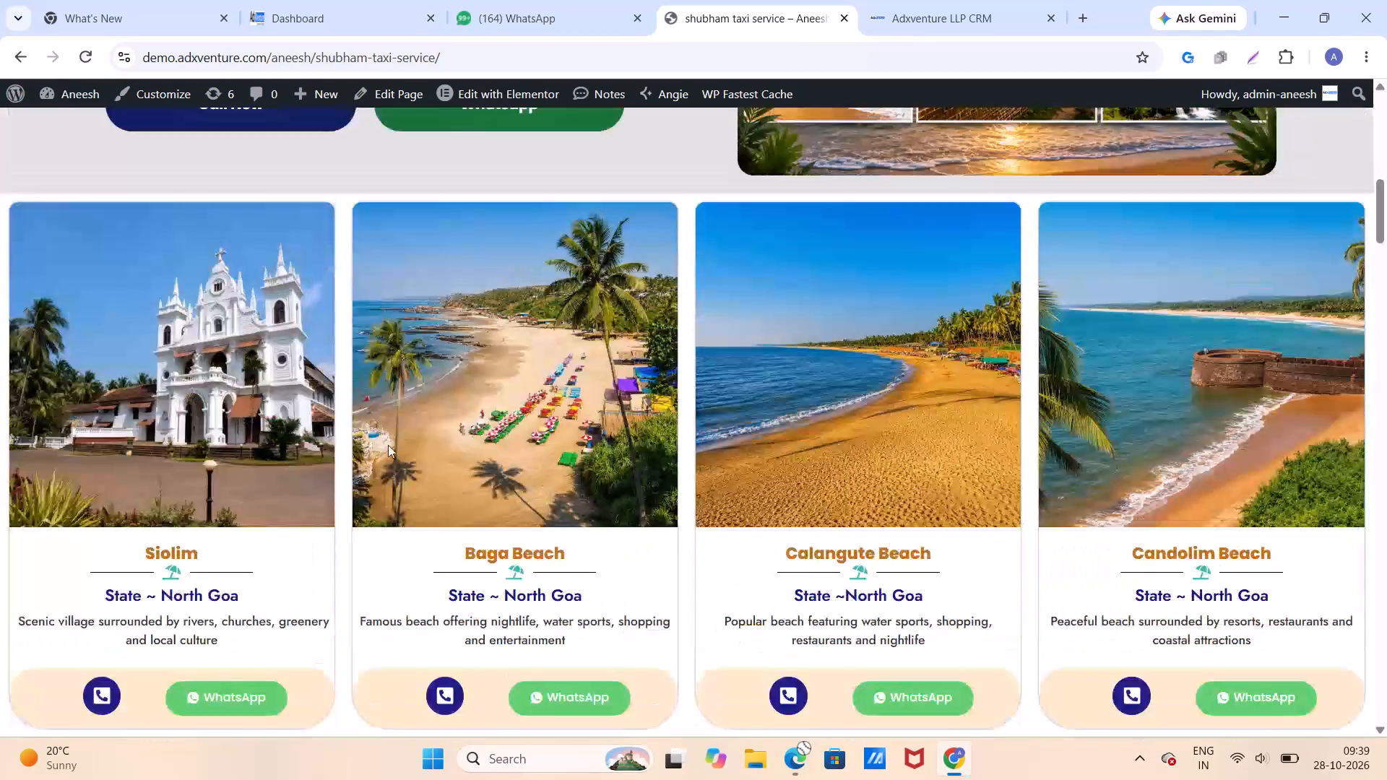
{"action": "scroll", "coordinate": [388, 445], "scroll_direction": "up", "scroll_amount": 10}
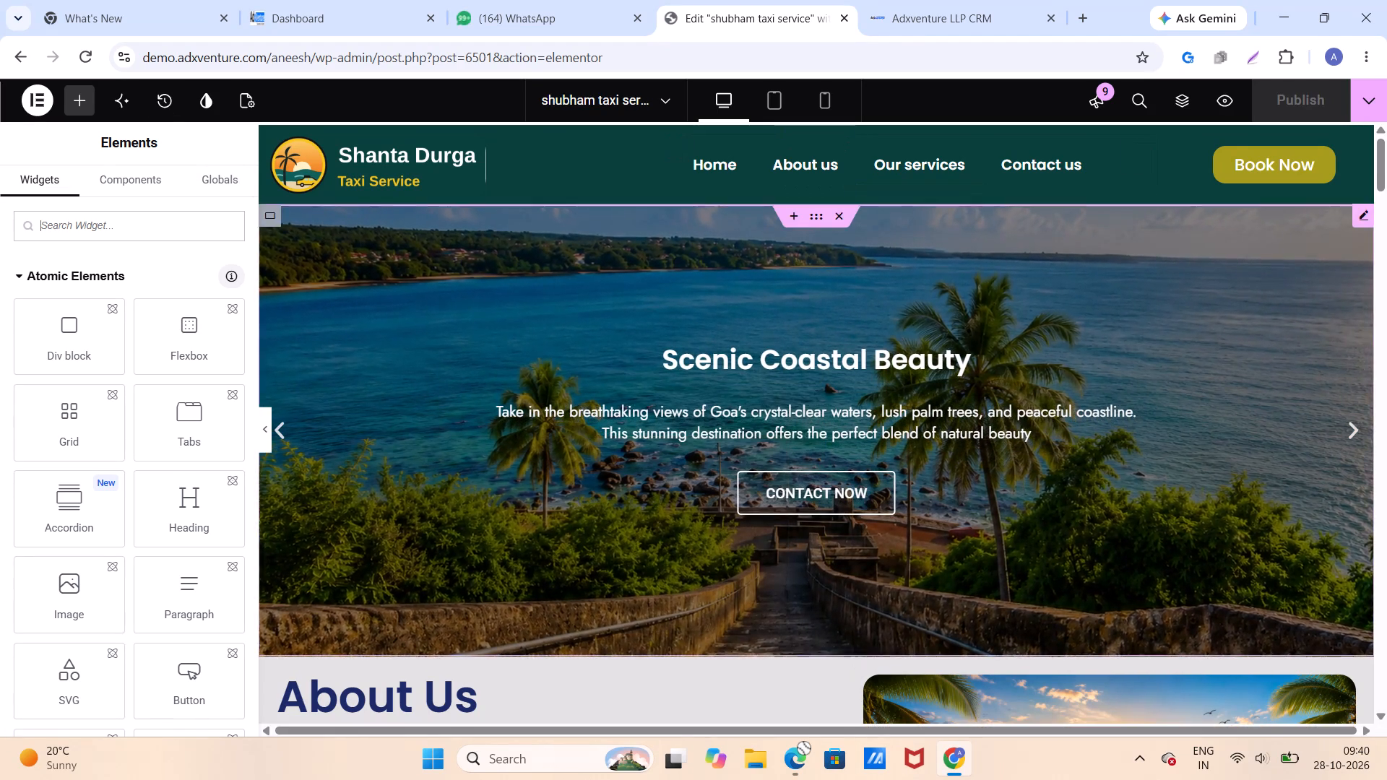
Connect the first BT headset in the Windows Bluetooth device list.
{"action": "left_click", "coordinate": [1245, 759]}
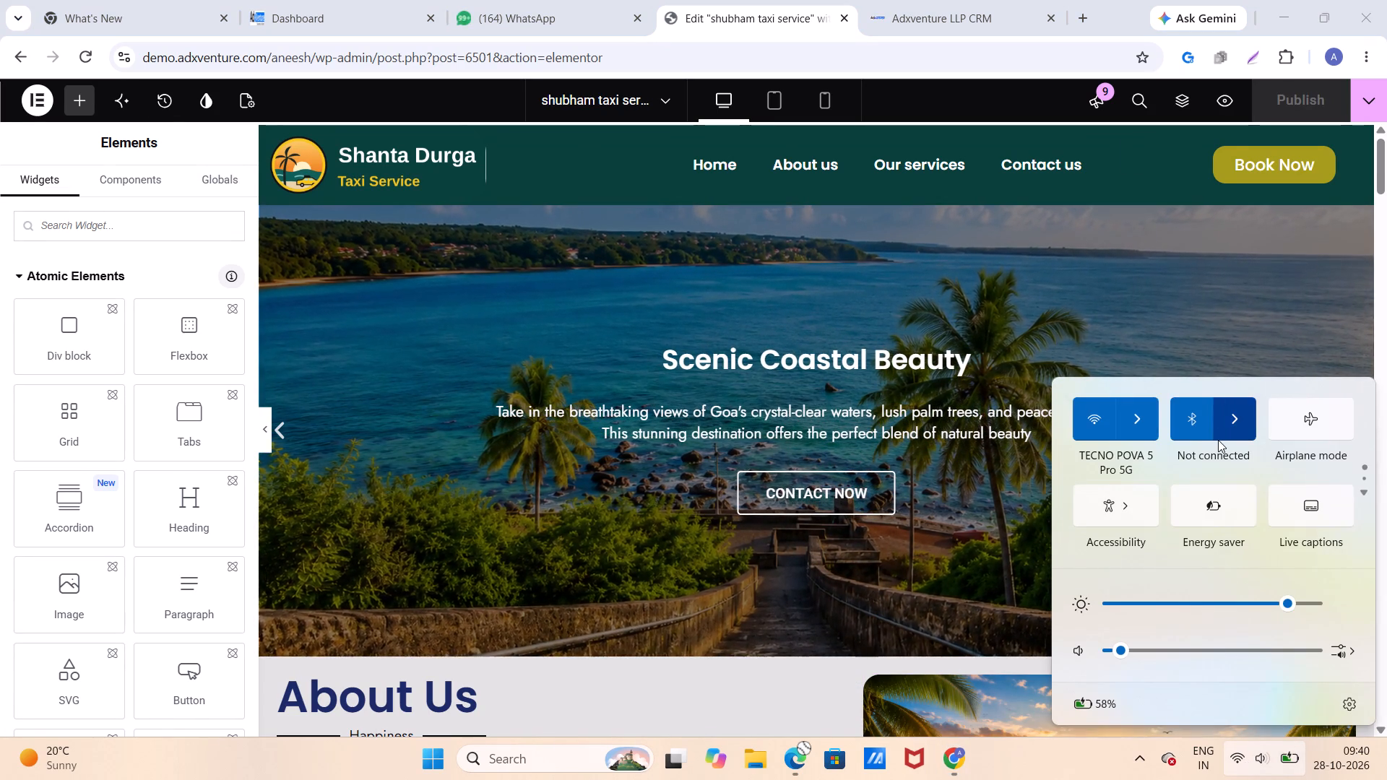
{"action": "left_click", "coordinate": [1226, 429]}
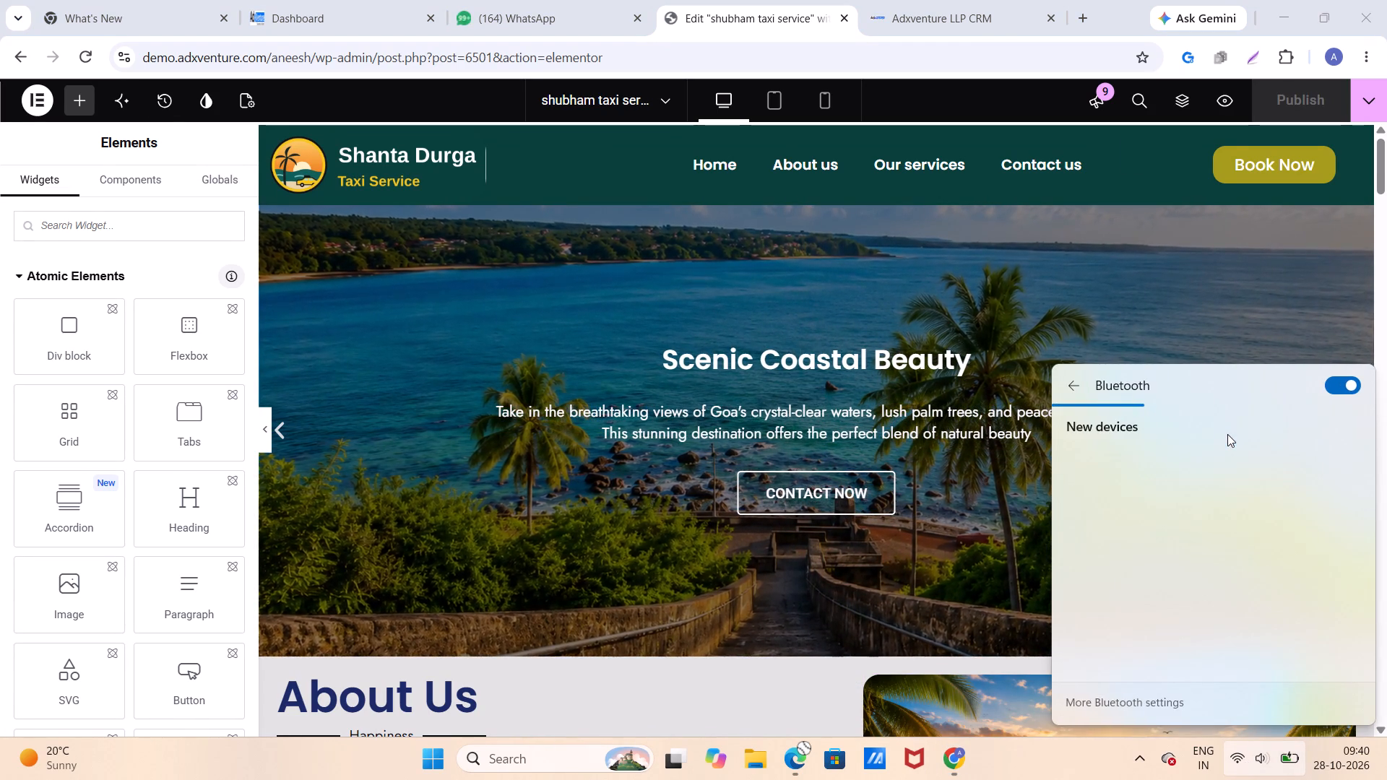
{"action": "left_click", "coordinate": [1206, 485]}
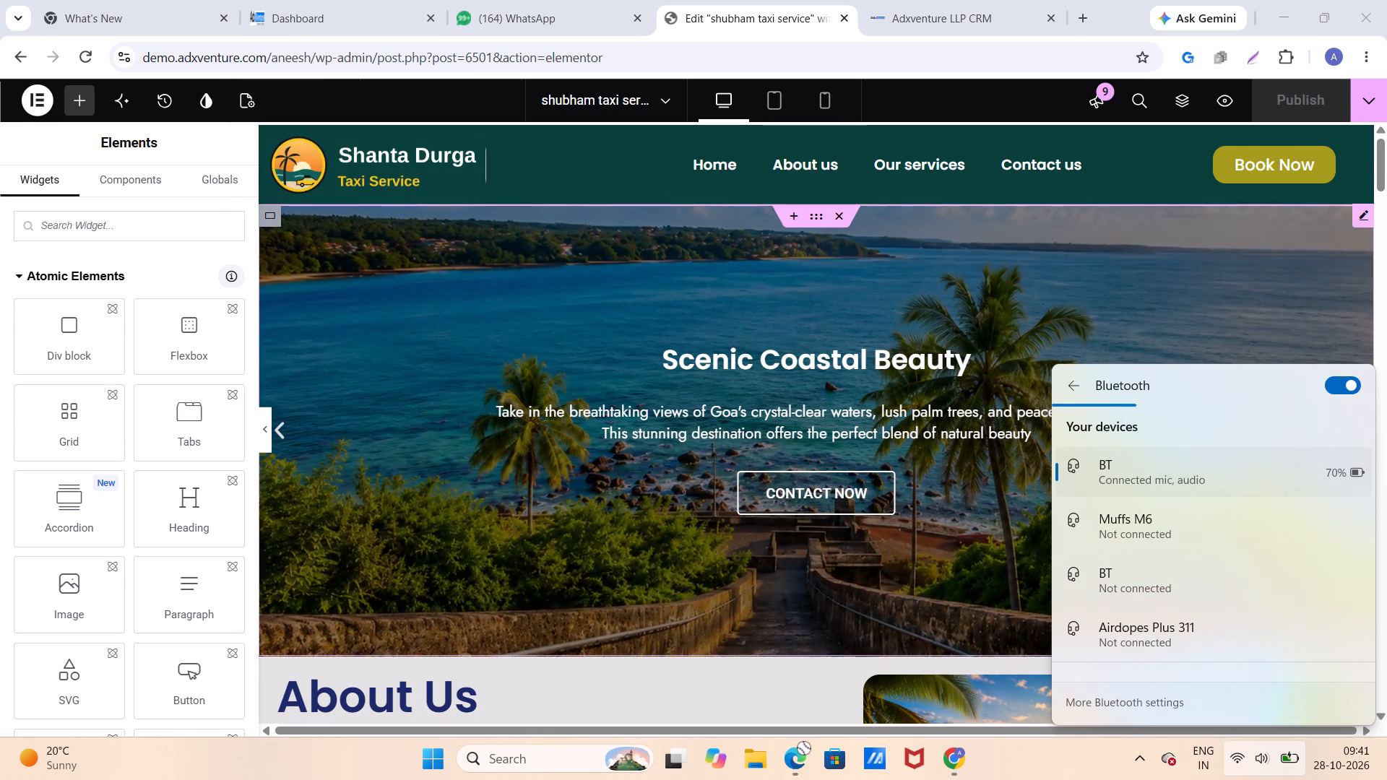
Close the Bluetooth device list and open the hero Slides widget for editing.
{"action": "left_click", "coordinate": [715, 285]}
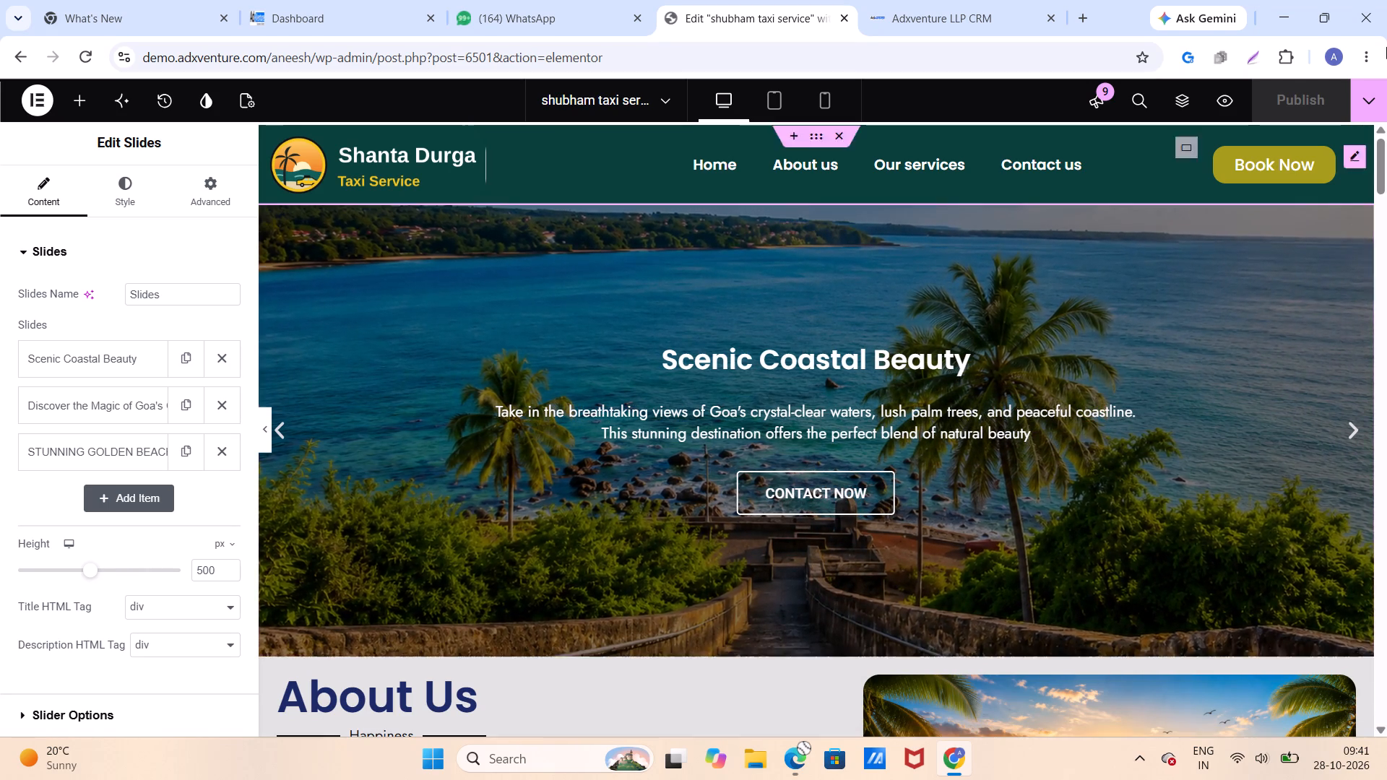
Turn off Bluetooth in the Windows quick settings.
{"action": "left_click", "coordinate": [1232, 758]}
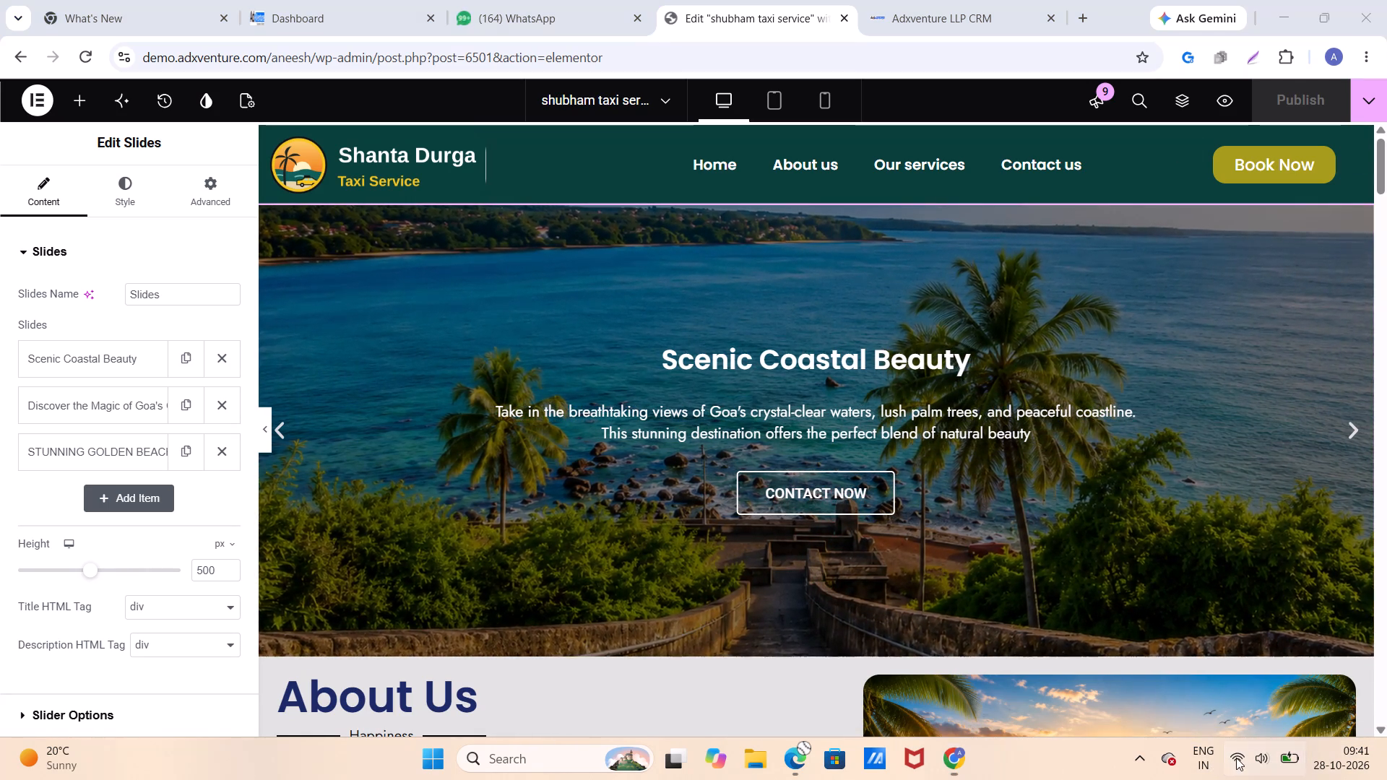
{"action": "left_click", "coordinate": [1234, 760]}
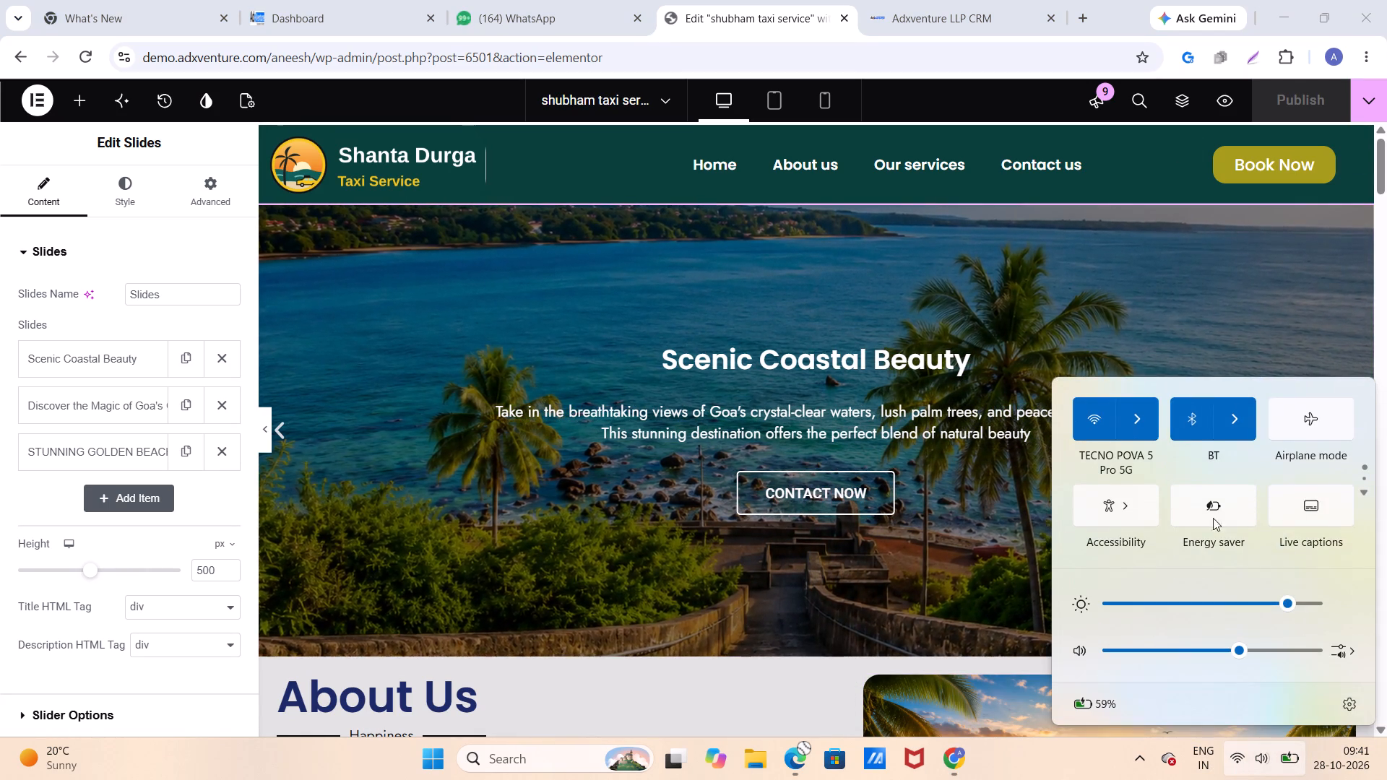
{"action": "left_click", "coordinate": [1187, 403]}
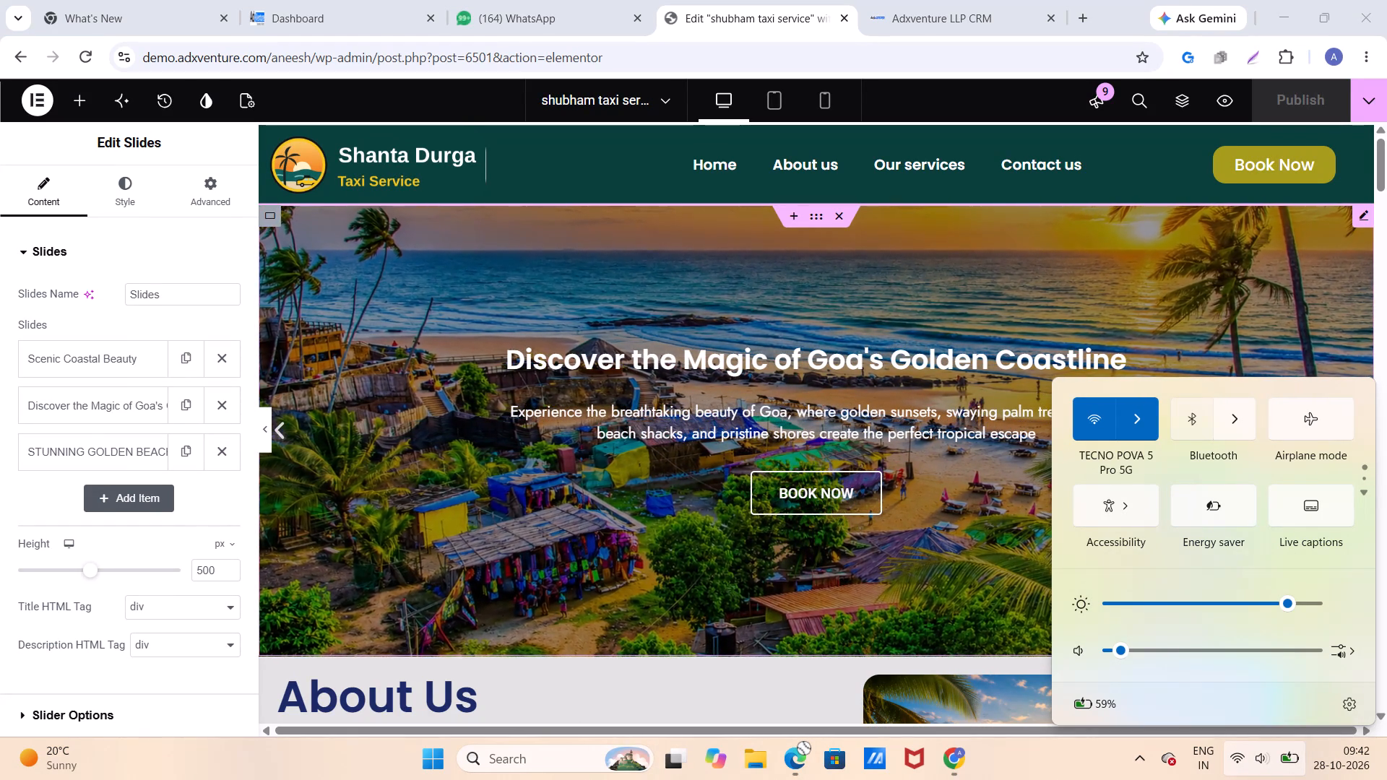
Show the hidden Windows system tray icons.
{"action": "left_click", "coordinate": [1145, 753]}
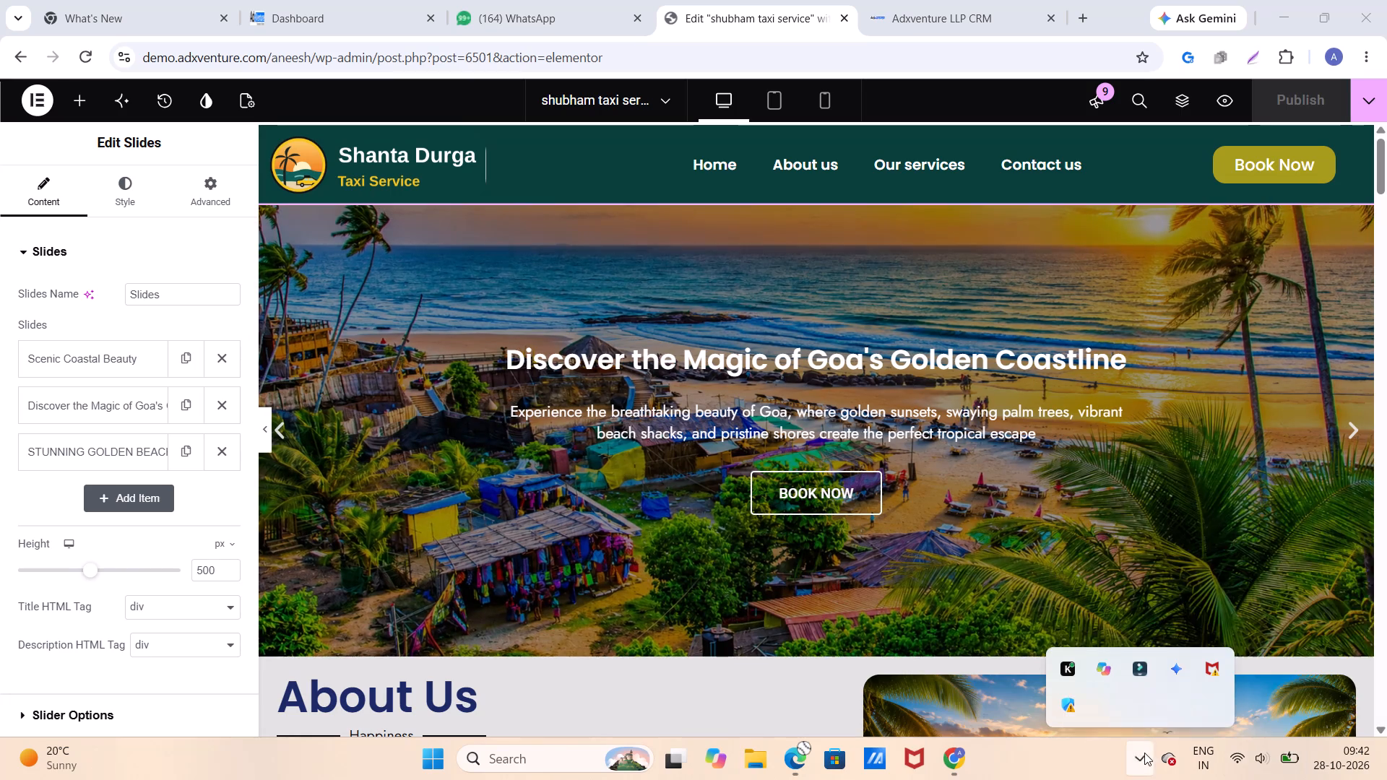
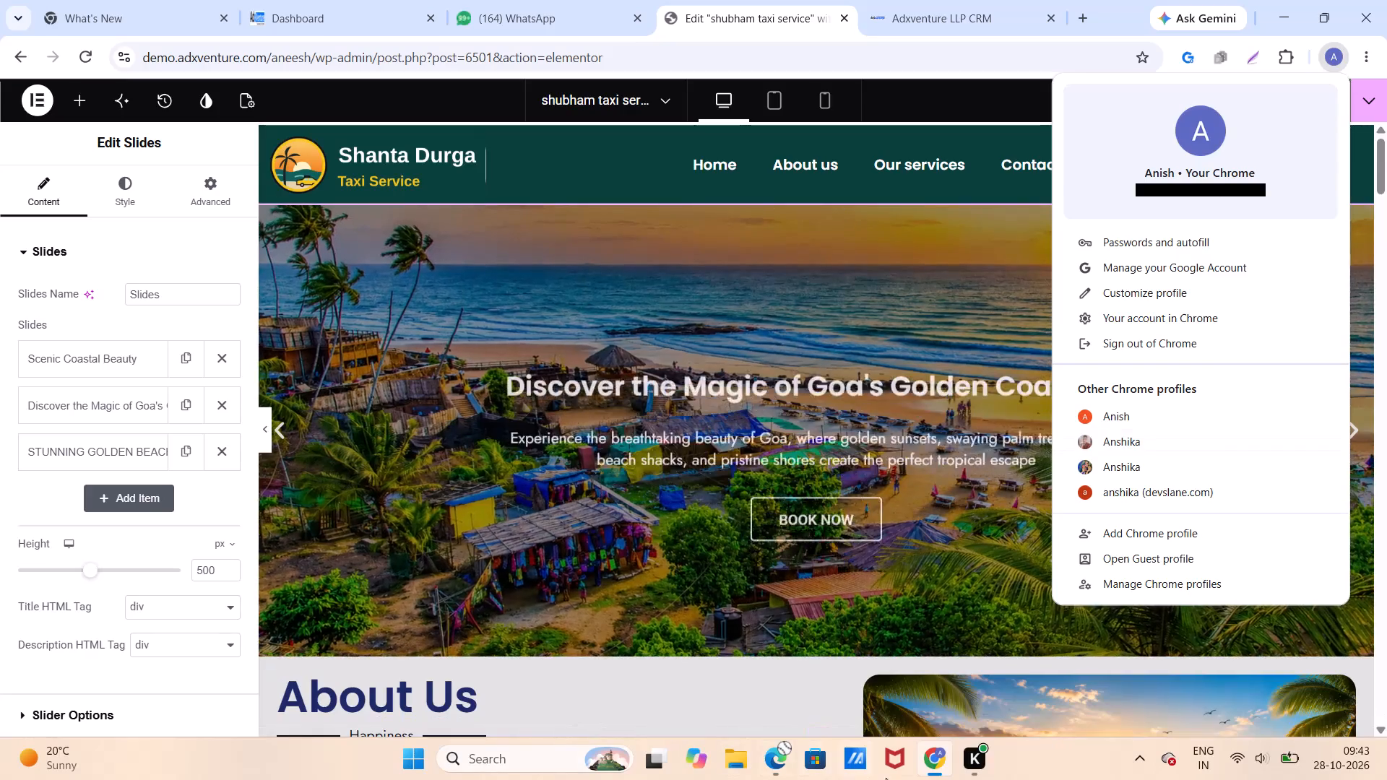
Open a new Chrome window under the current profile.
{"action": "right_click", "coordinate": [944, 764]}
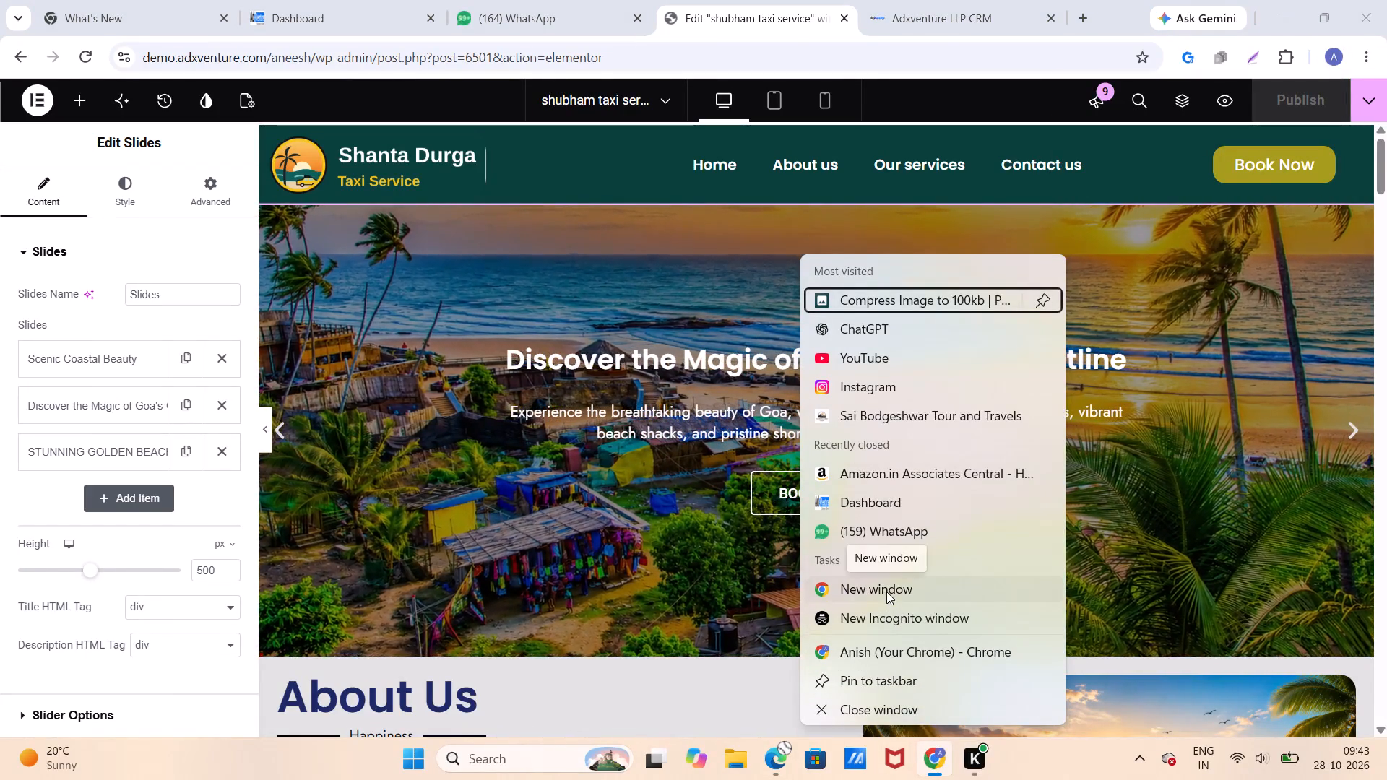
{"action": "left_click", "coordinate": [896, 656]}
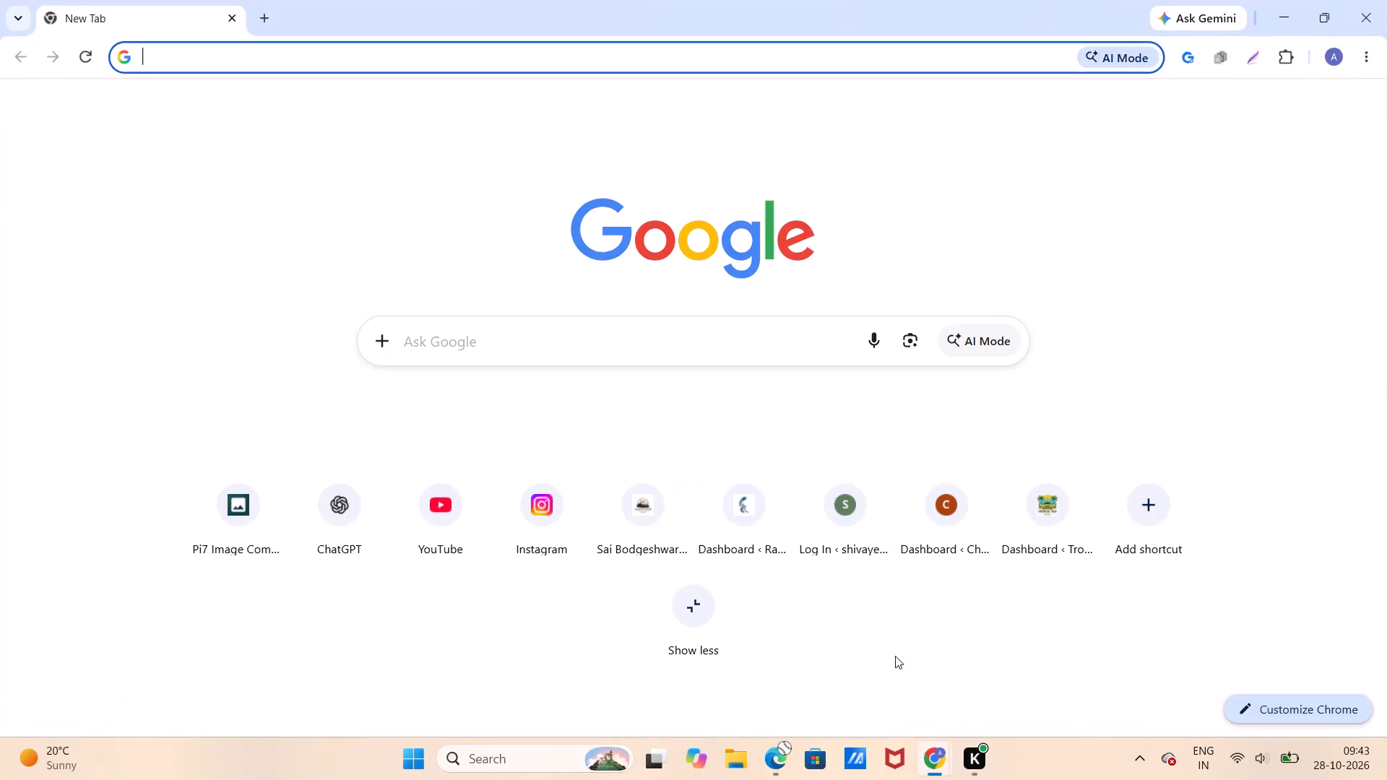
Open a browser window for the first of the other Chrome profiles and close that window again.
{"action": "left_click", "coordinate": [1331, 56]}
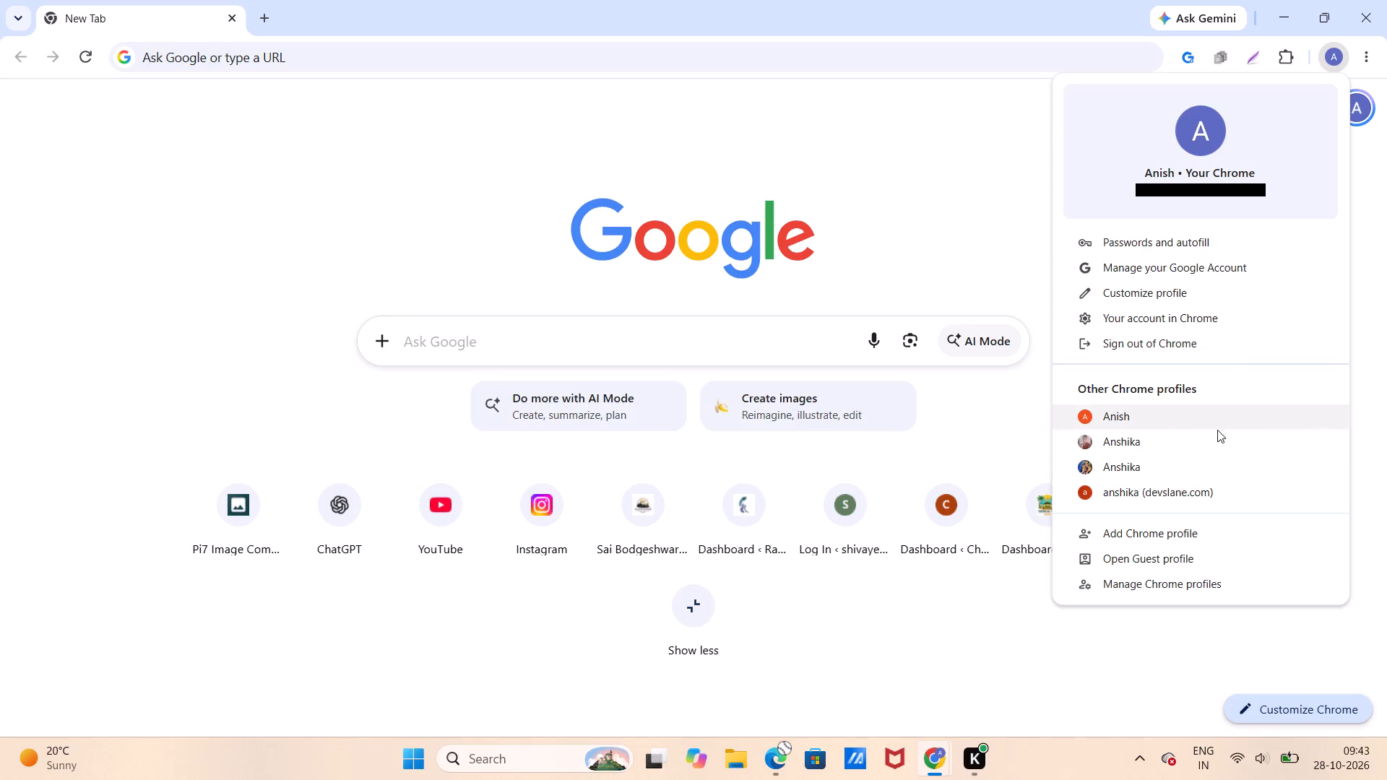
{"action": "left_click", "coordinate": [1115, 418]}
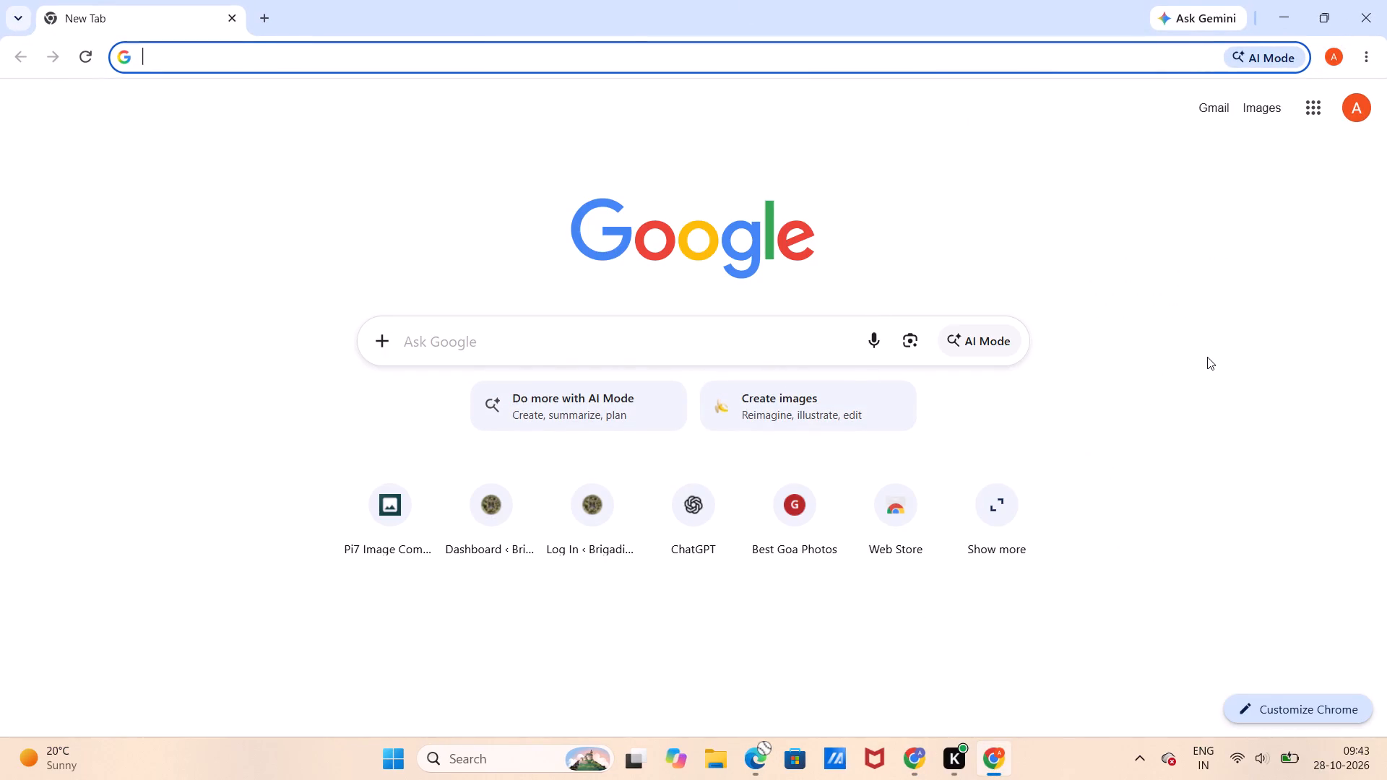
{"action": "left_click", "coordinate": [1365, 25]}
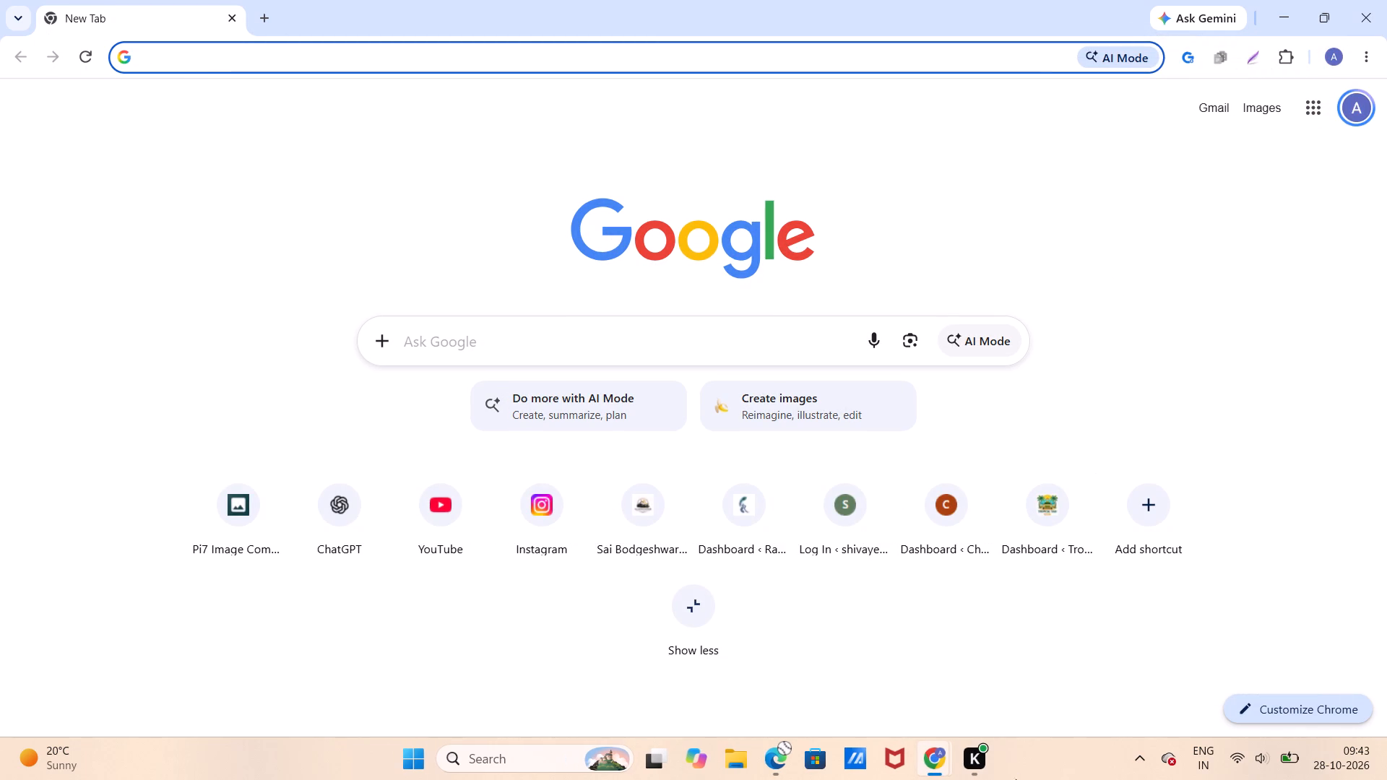
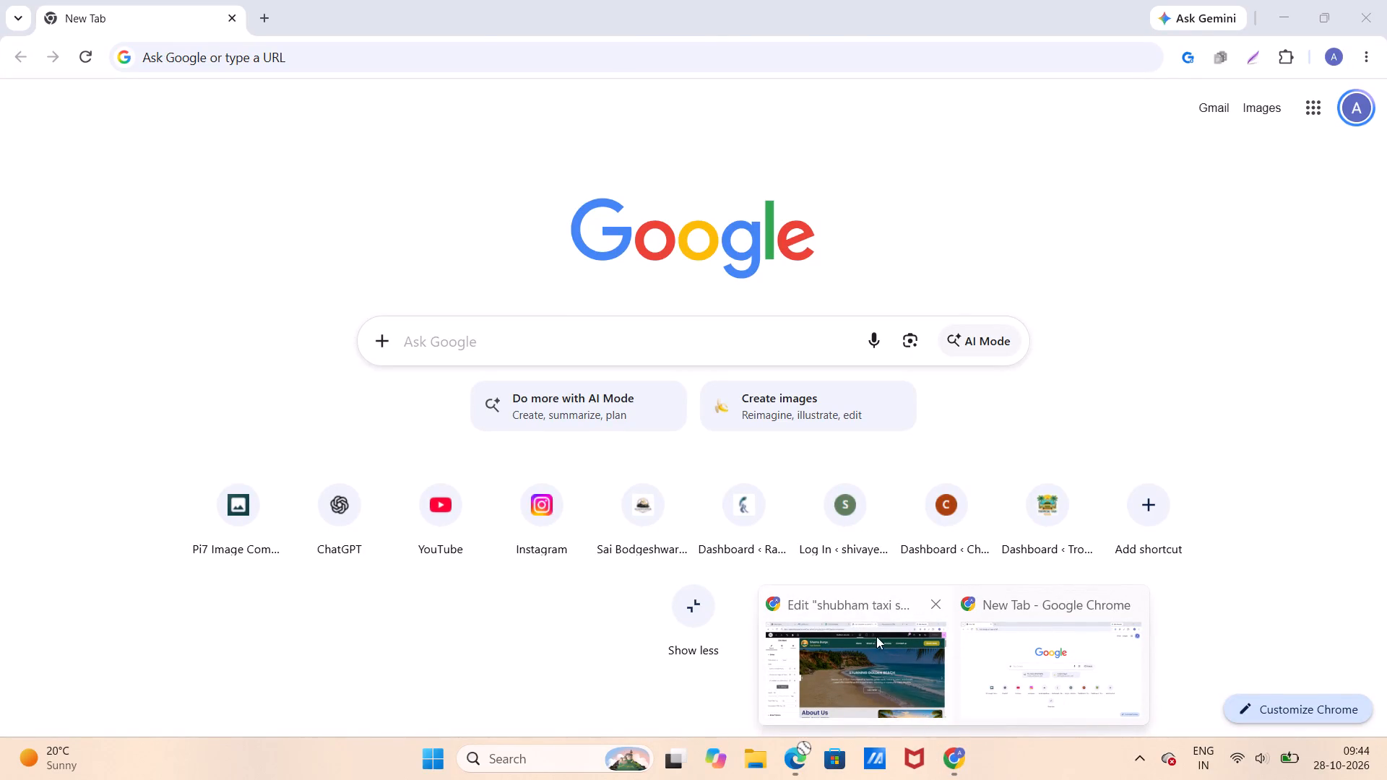
Switch to the Chrome window where the shubham taxi service page is open in the Elementor editor.
{"action": "left_click", "coordinate": [726, 443]}
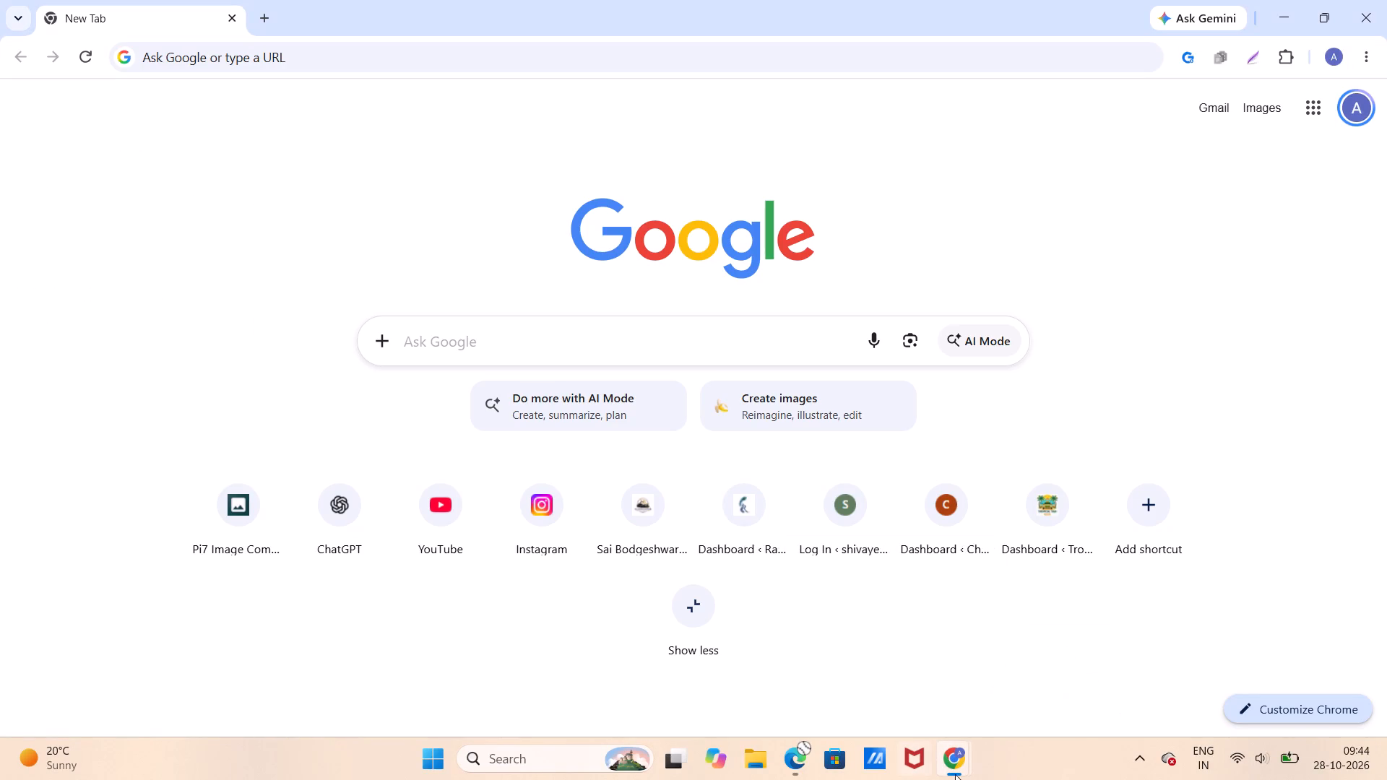
{"action": "left_click", "coordinate": [957, 764]}
{"action": "left_click", "coordinate": [886, 695]}
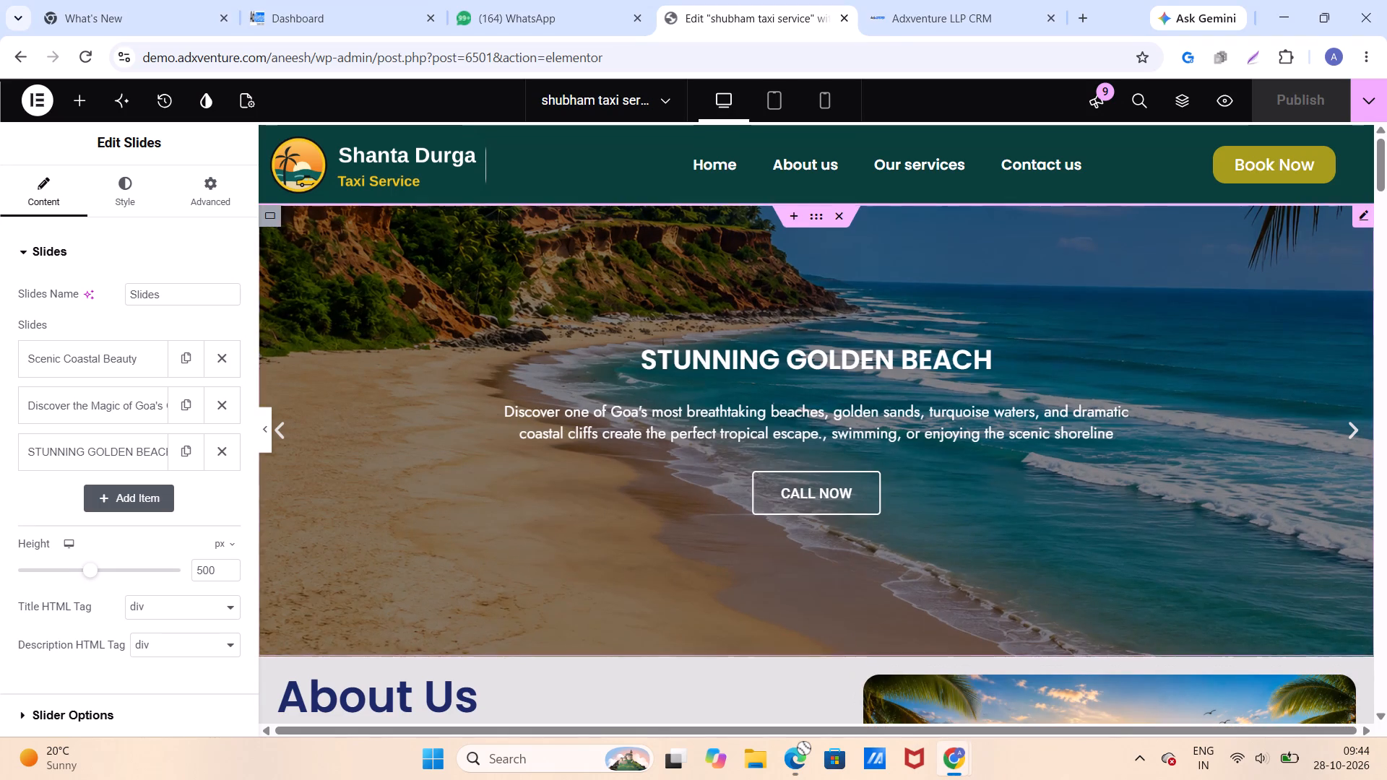
Examine the taxi service page in the editor, from the About Us section through the North Goa and South Goa beach cards.
{"action": "scroll", "coordinate": [777, 554], "scroll_direction": "down", "scroll_amount": 4}
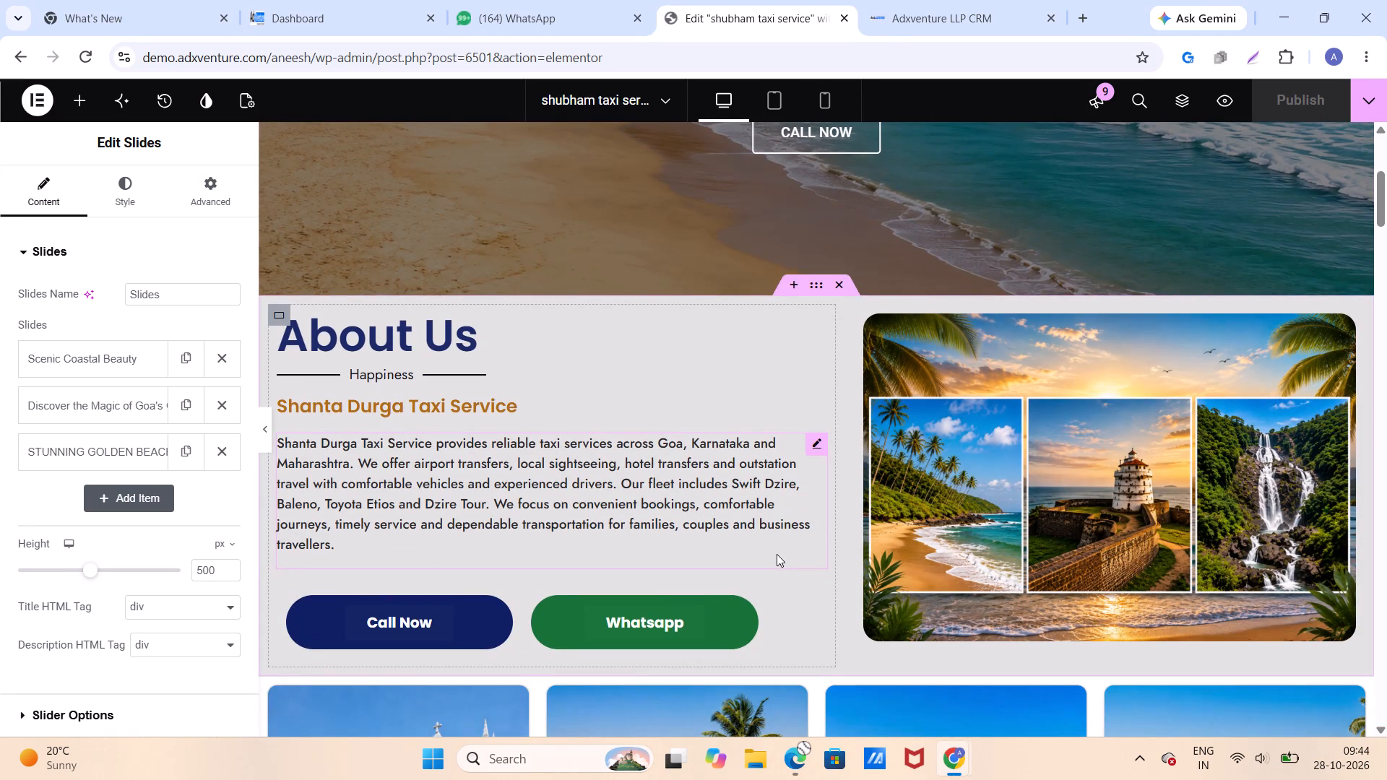
{"action": "scroll", "coordinate": [777, 554], "scroll_direction": "down", "scroll_amount": 1}
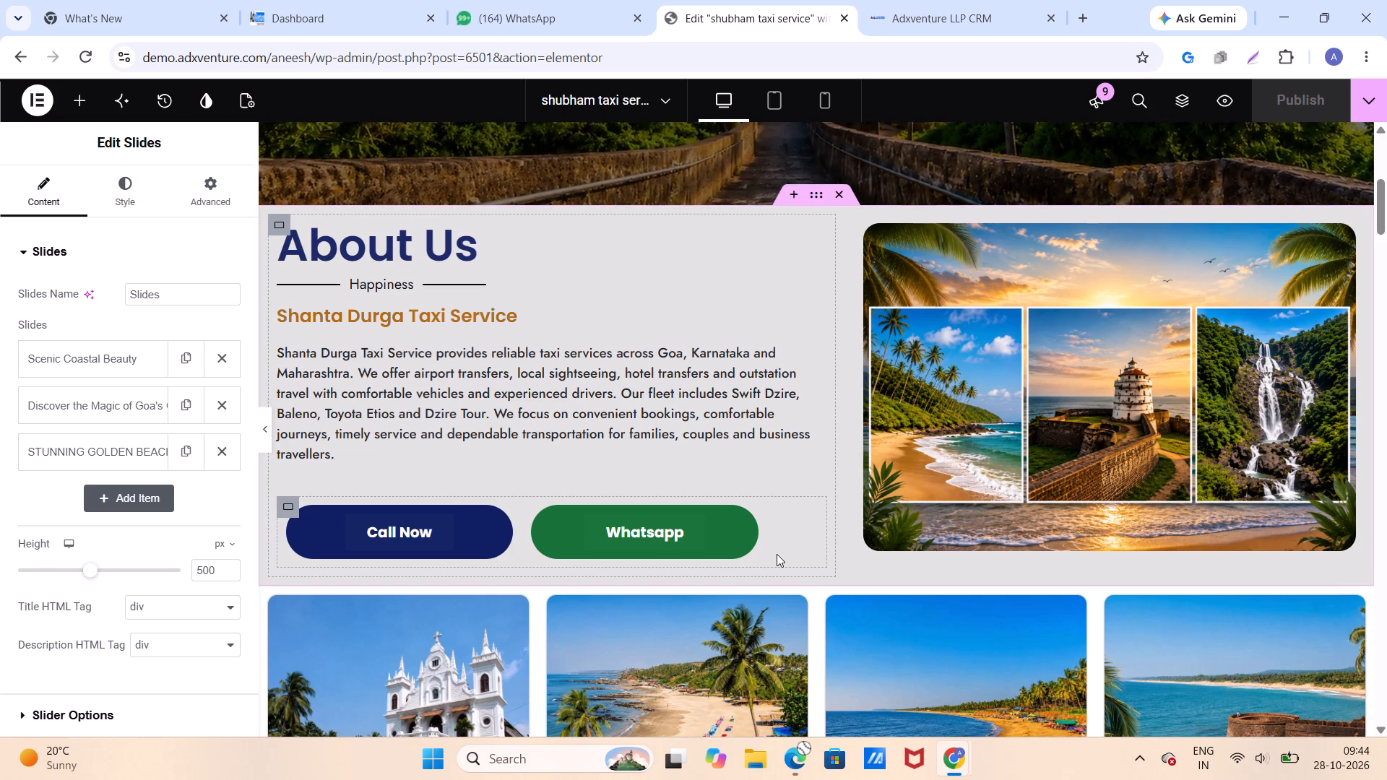
{"action": "scroll", "coordinate": [777, 554], "scroll_direction": "down", "scroll_amount": 13}
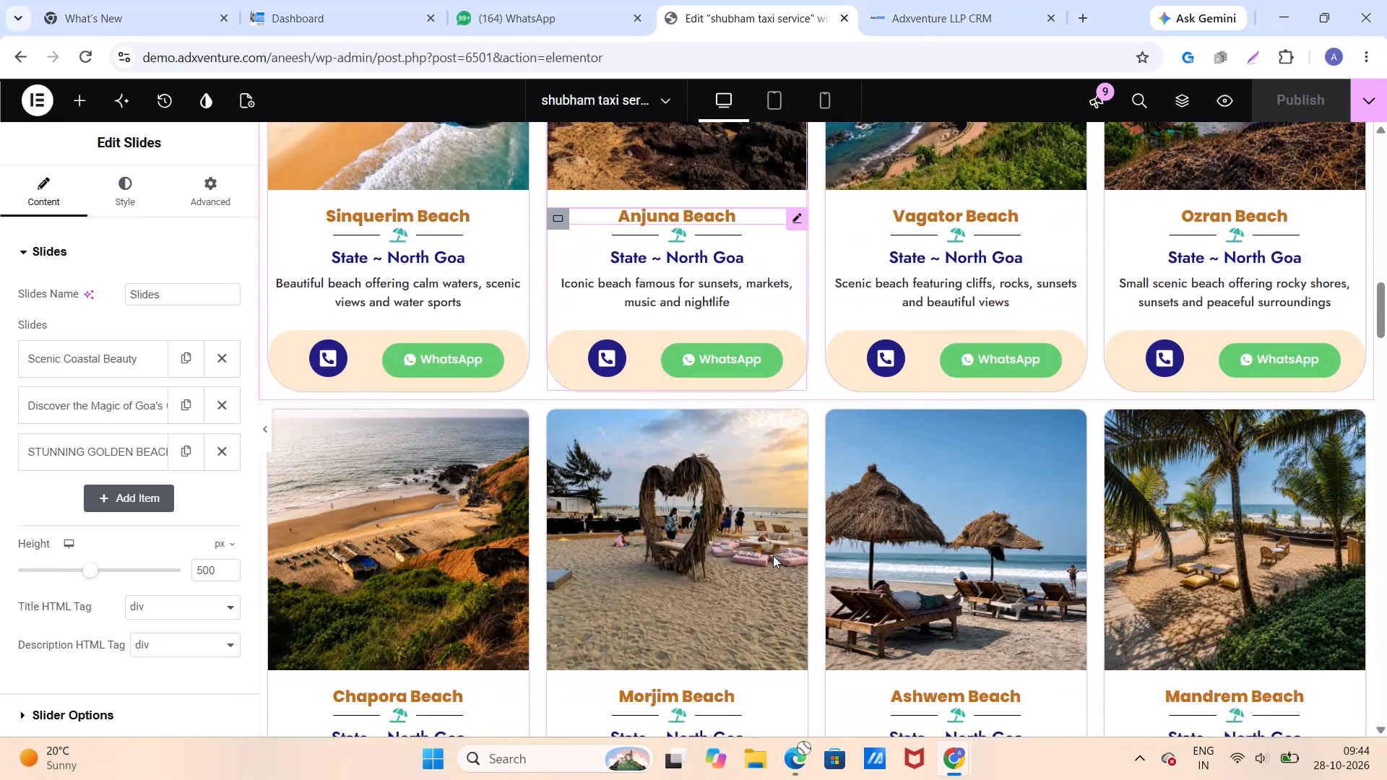
{"action": "scroll", "coordinate": [773, 555], "scroll_direction": "up", "scroll_amount": 3}
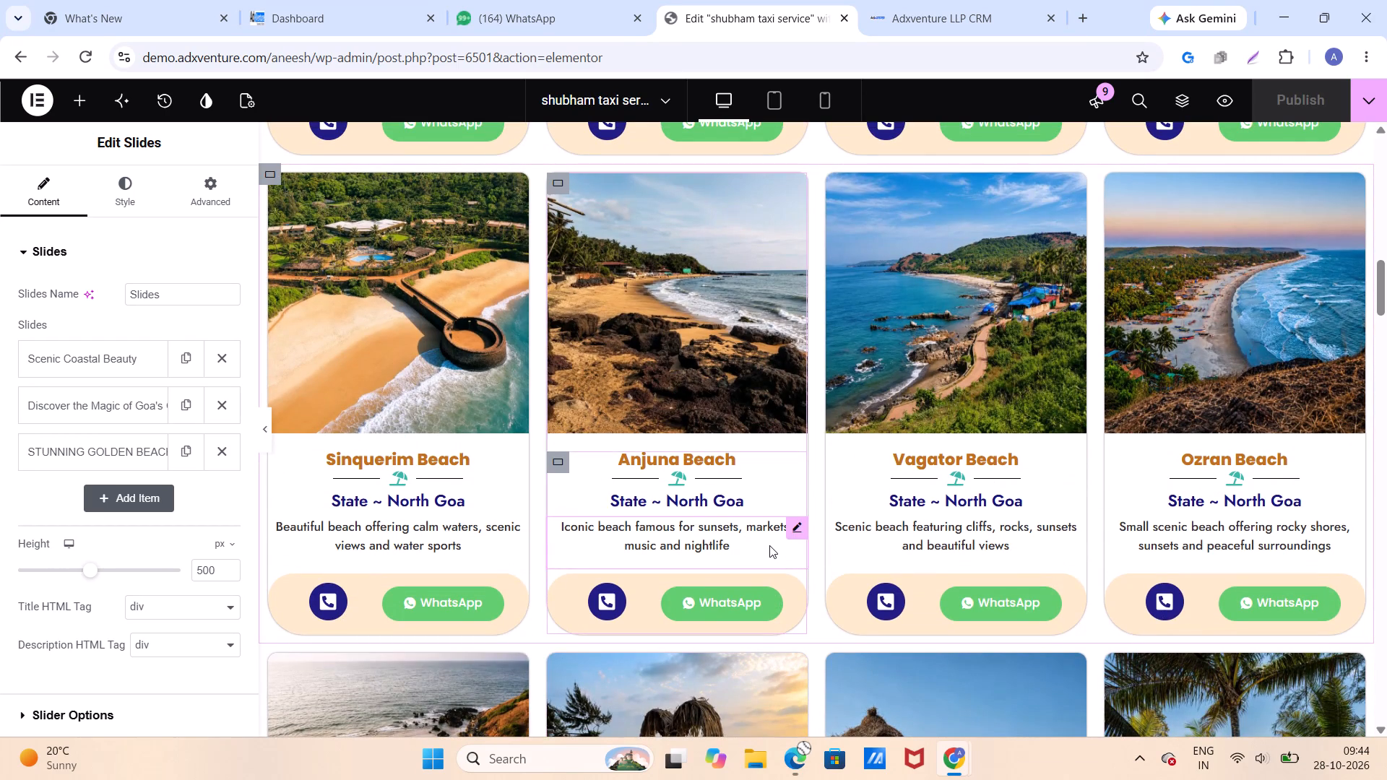
{"action": "scroll", "coordinate": [769, 545], "scroll_direction": "down", "scroll_amount": 14}
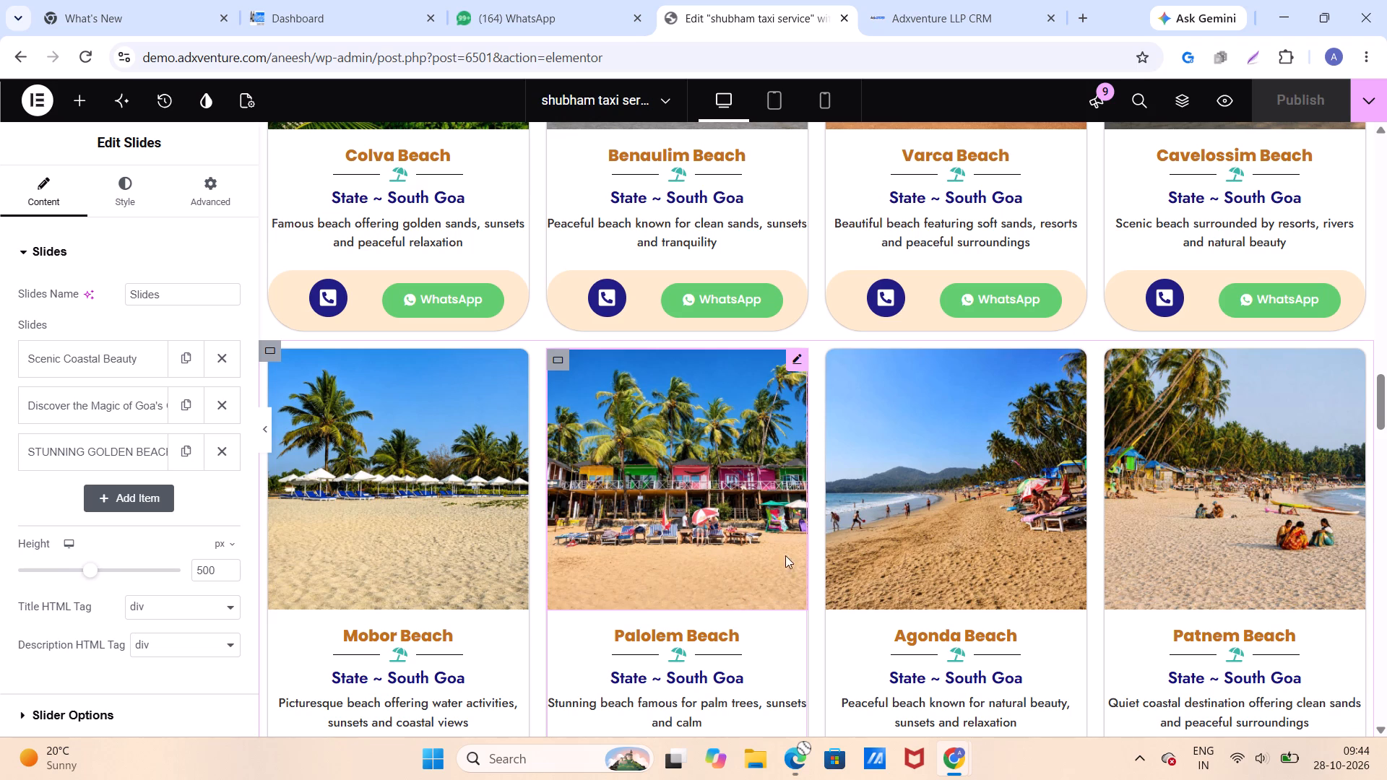
{"action": "scroll", "coordinate": [576, 402], "scroll_direction": "down", "scroll_amount": 3}
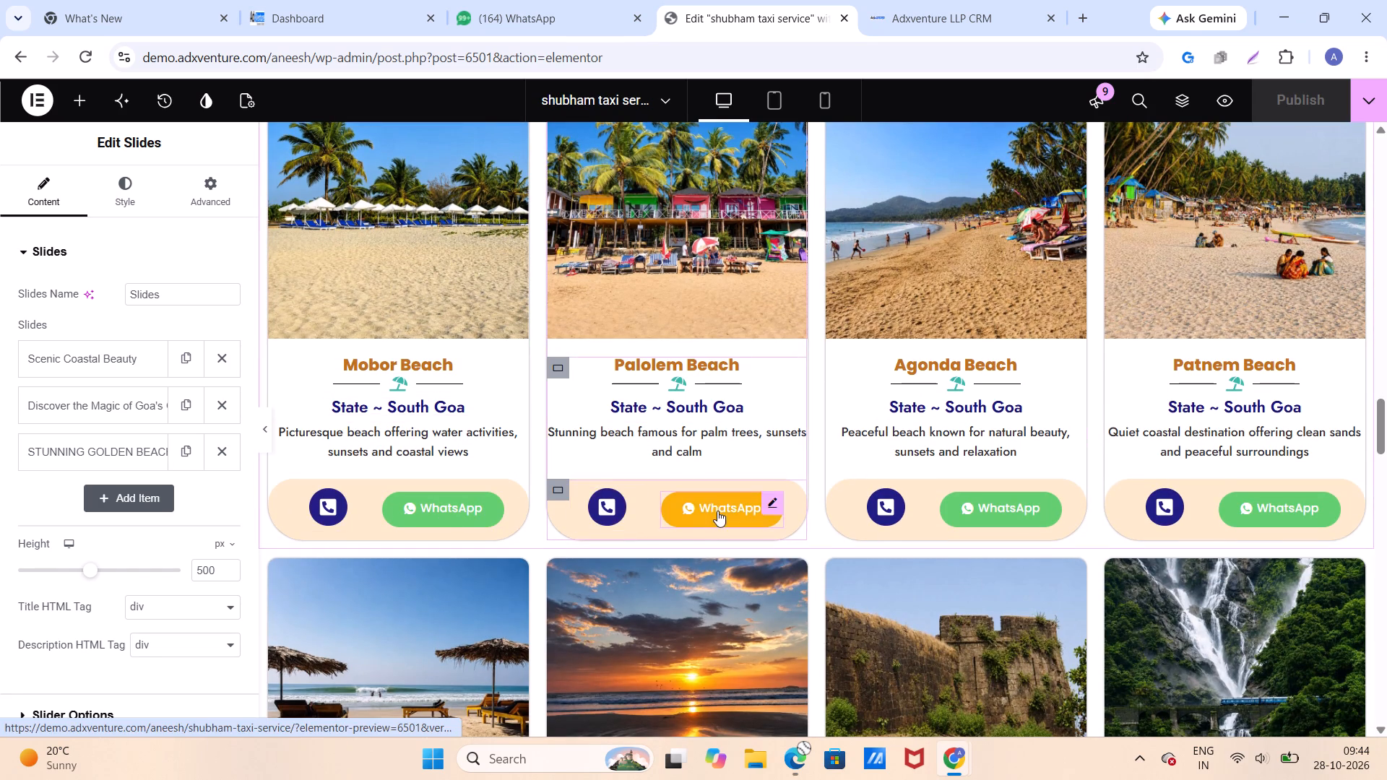
{"action": "scroll", "coordinate": [670, 425], "scroll_direction": "down", "scroll_amount": 3}
{"action": "scroll", "coordinate": [665, 423], "scroll_direction": "up", "scroll_amount": 2}
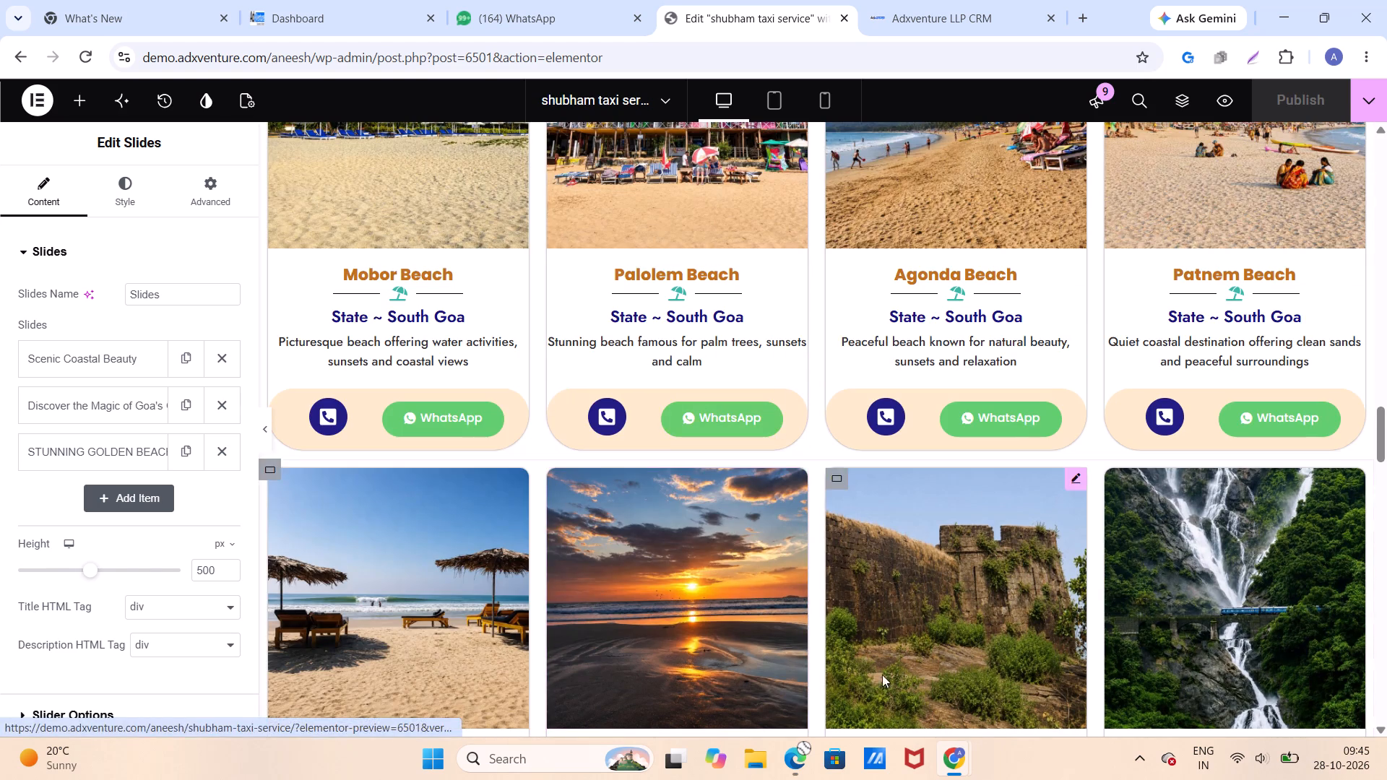
Show the hidden Windows system tray icons.
{"action": "left_click", "coordinate": [1141, 763]}
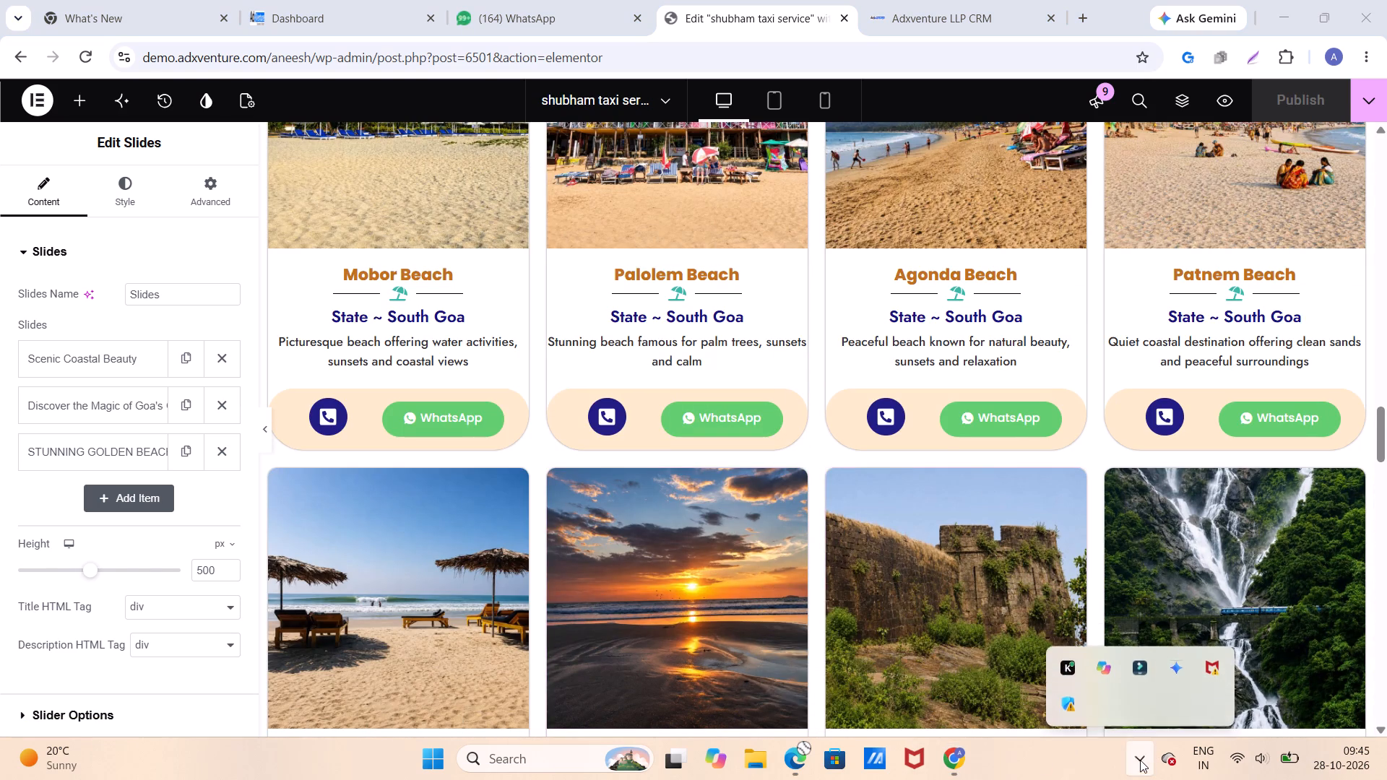
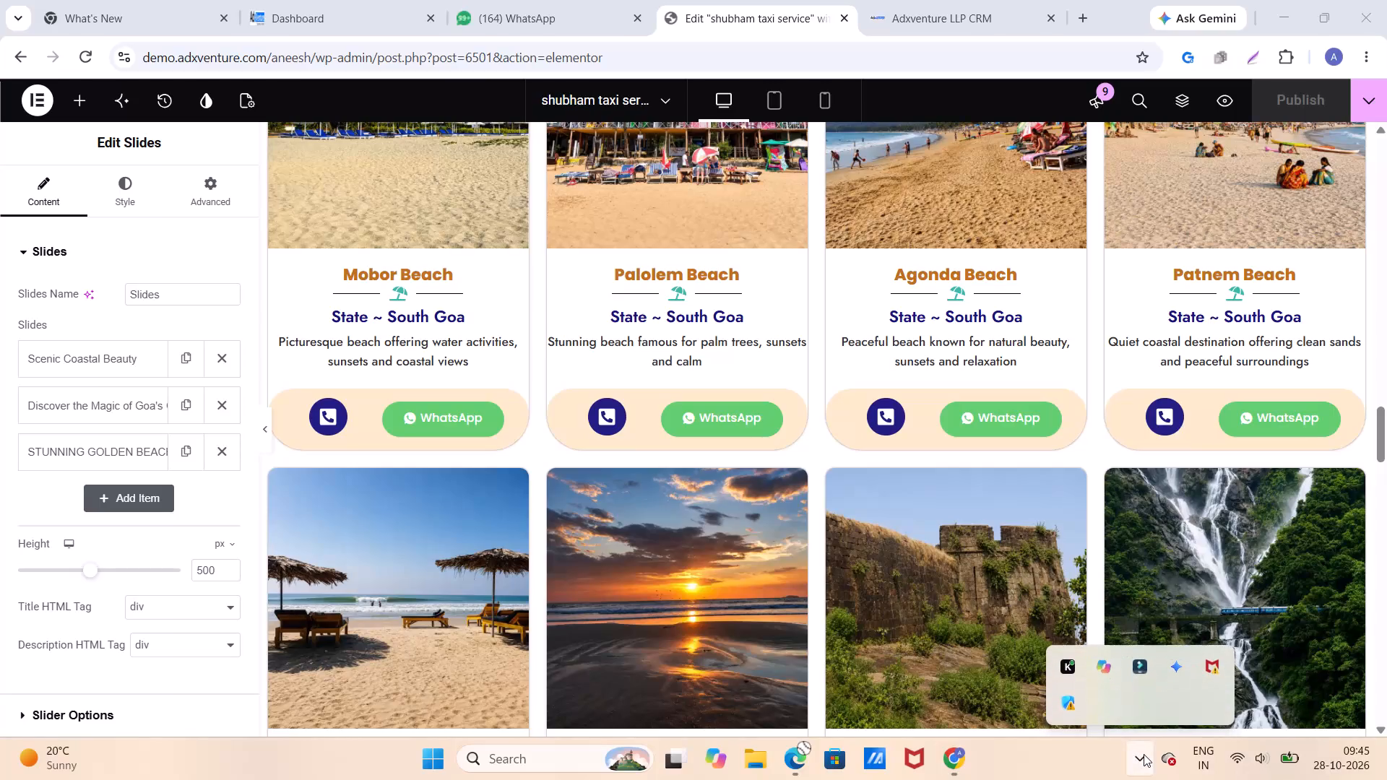
Close the pop-up of hidden Windows system tray icons.
{"action": "left_click", "coordinate": [1141, 751]}
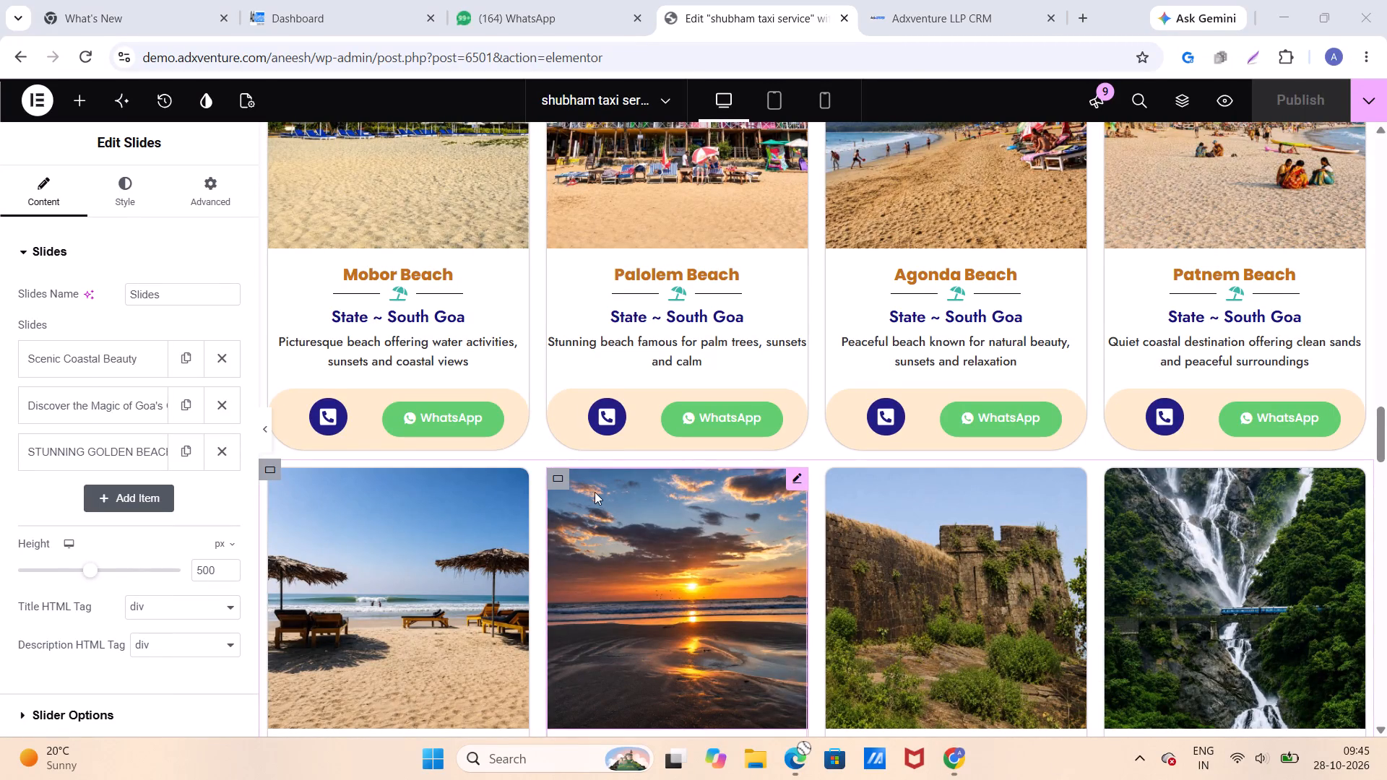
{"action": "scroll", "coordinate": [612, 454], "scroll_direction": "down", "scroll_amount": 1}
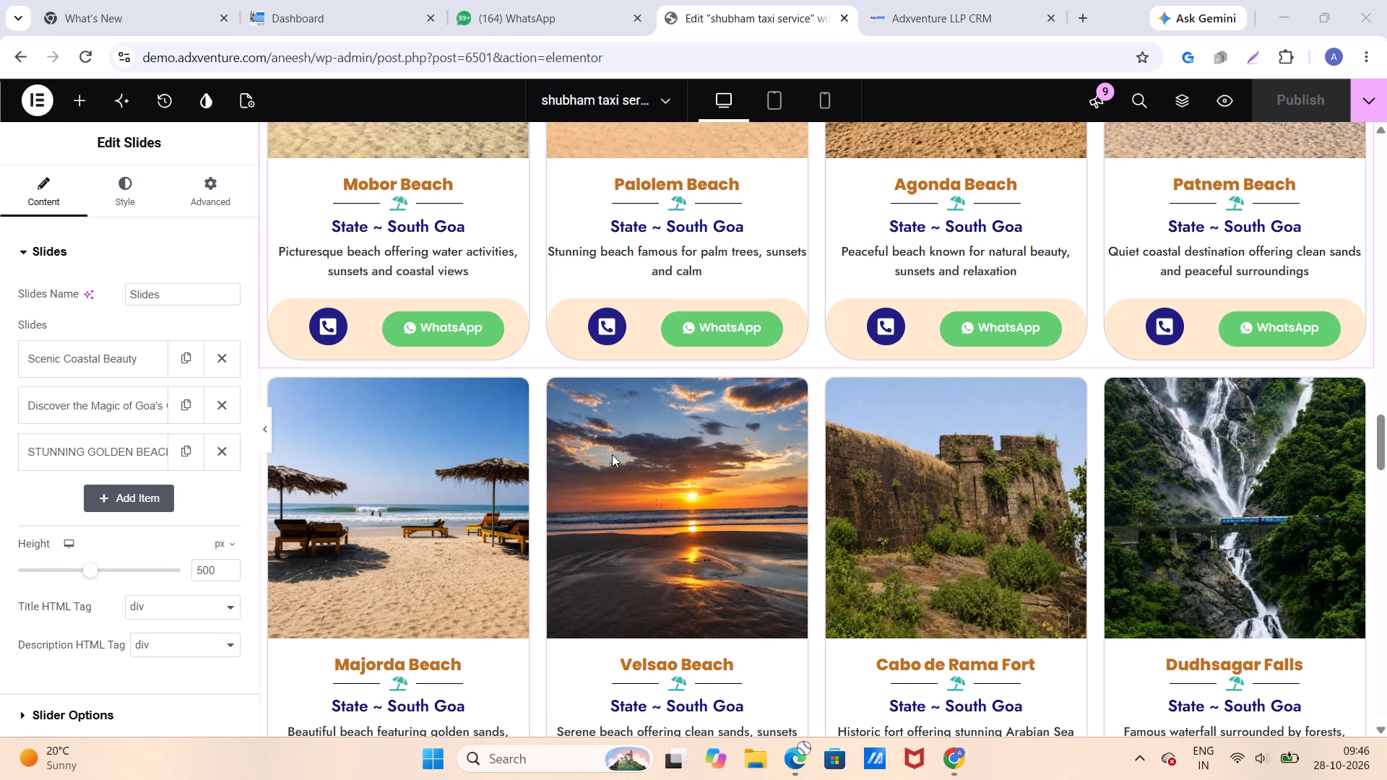
Replace the Shanta Durga Taxi Service logo in the page header with the blue ornamental DEMO logo from the media library.
{"action": "scroll", "coordinate": [672, 597], "scroll_direction": "down", "scroll_amount": 8}
{"action": "scroll", "coordinate": [631, 552], "scroll_direction": "up", "scroll_amount": 20}
{"action": "scroll", "coordinate": [631, 552], "scroll_direction": "up", "scroll_amount": 3}
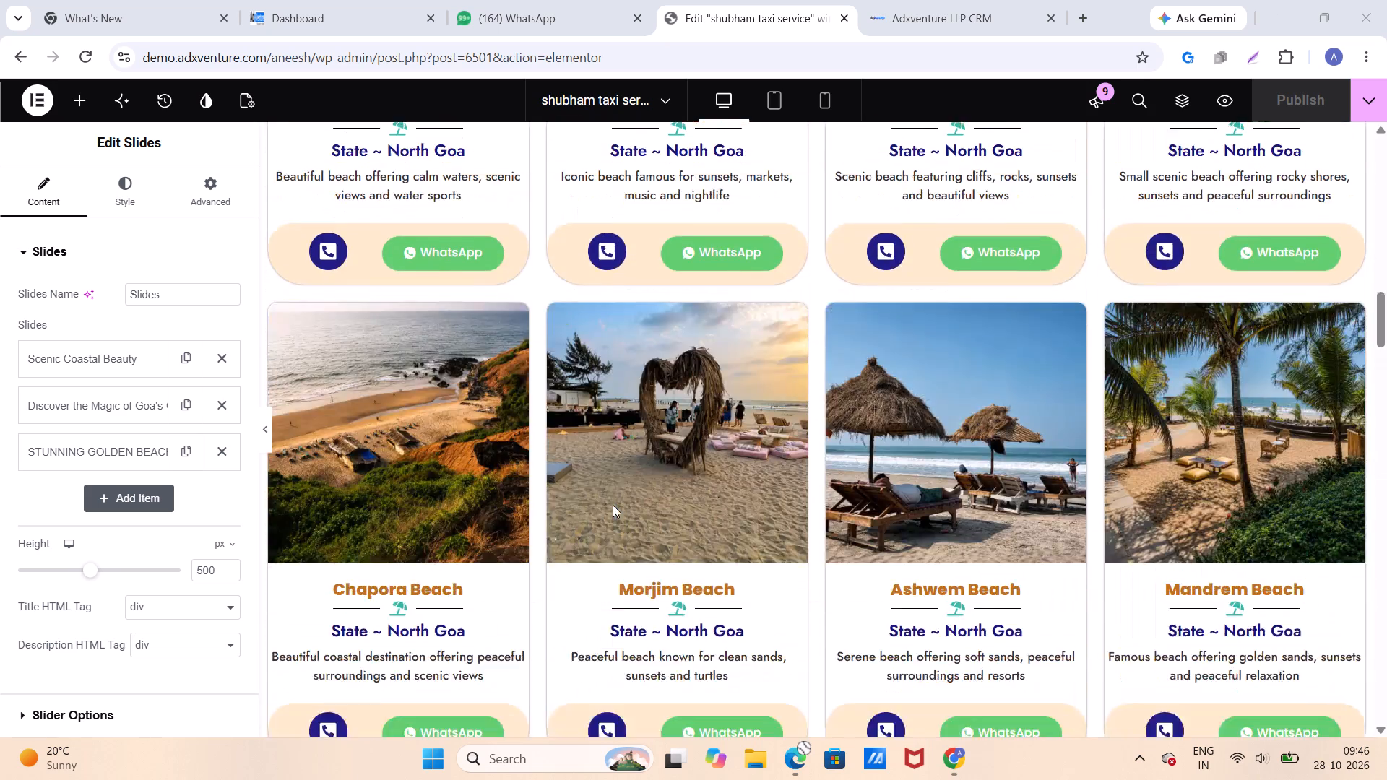
{"action": "scroll", "coordinate": [613, 505], "scroll_direction": "up", "scroll_amount": 20}
{"action": "scroll", "coordinate": [613, 505], "scroll_direction": "up", "scroll_amount": 11}
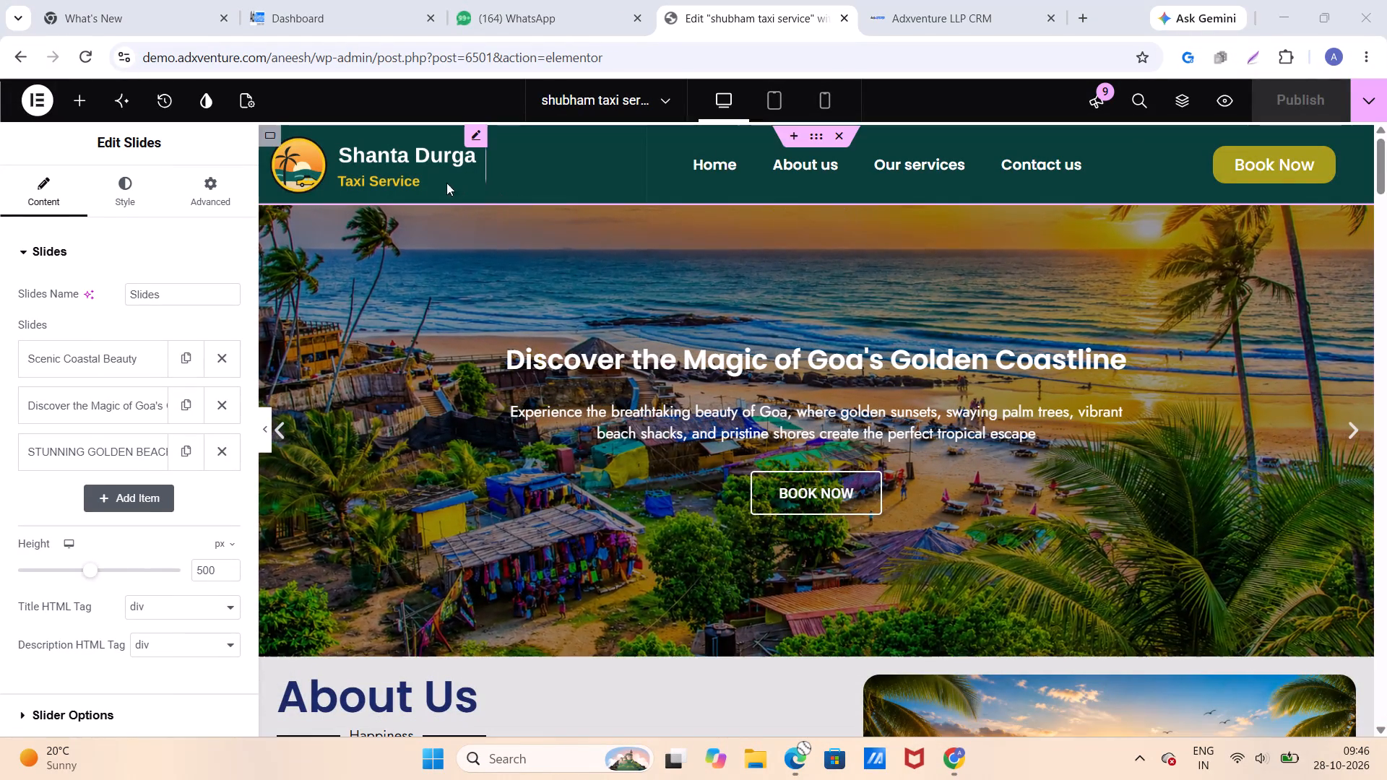
{"action": "left_click", "coordinate": [393, 175]}
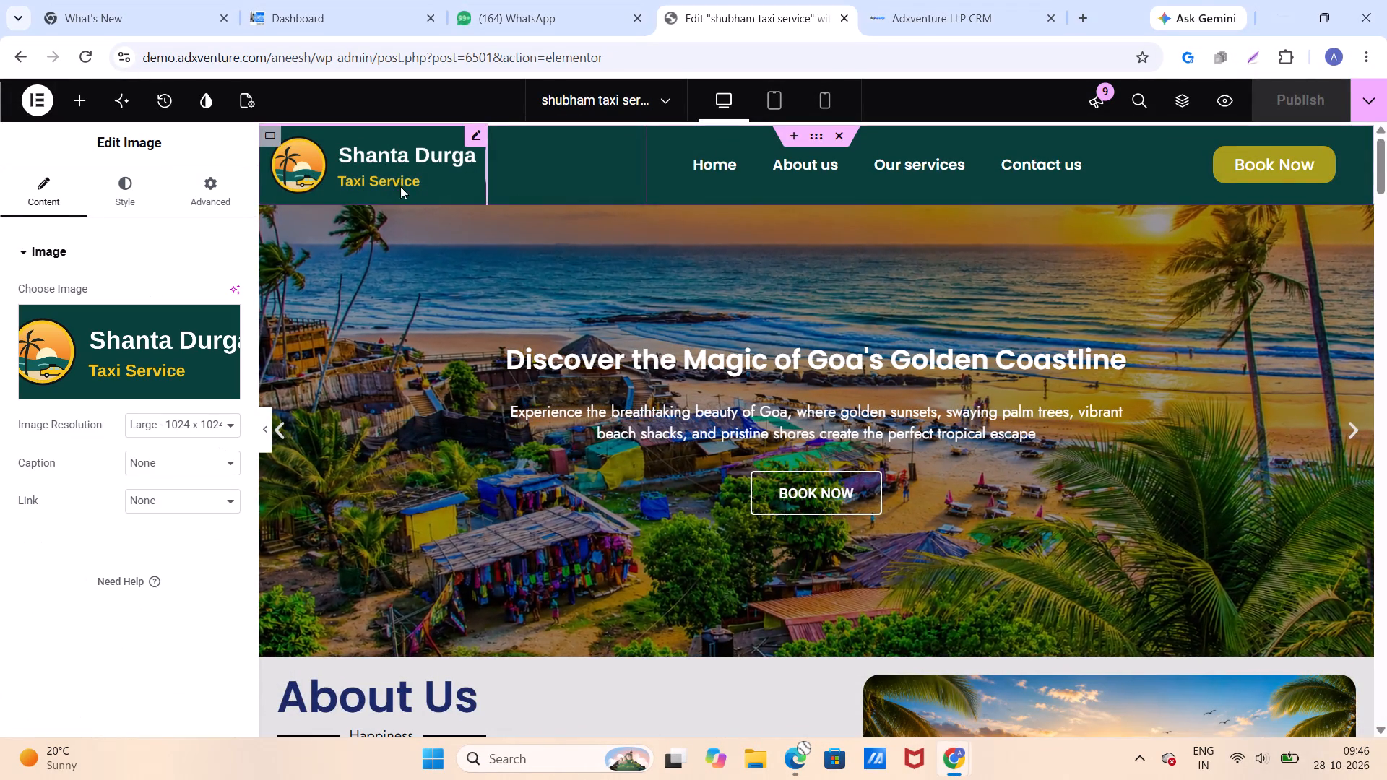
{"action": "left_click", "coordinate": [110, 351]}
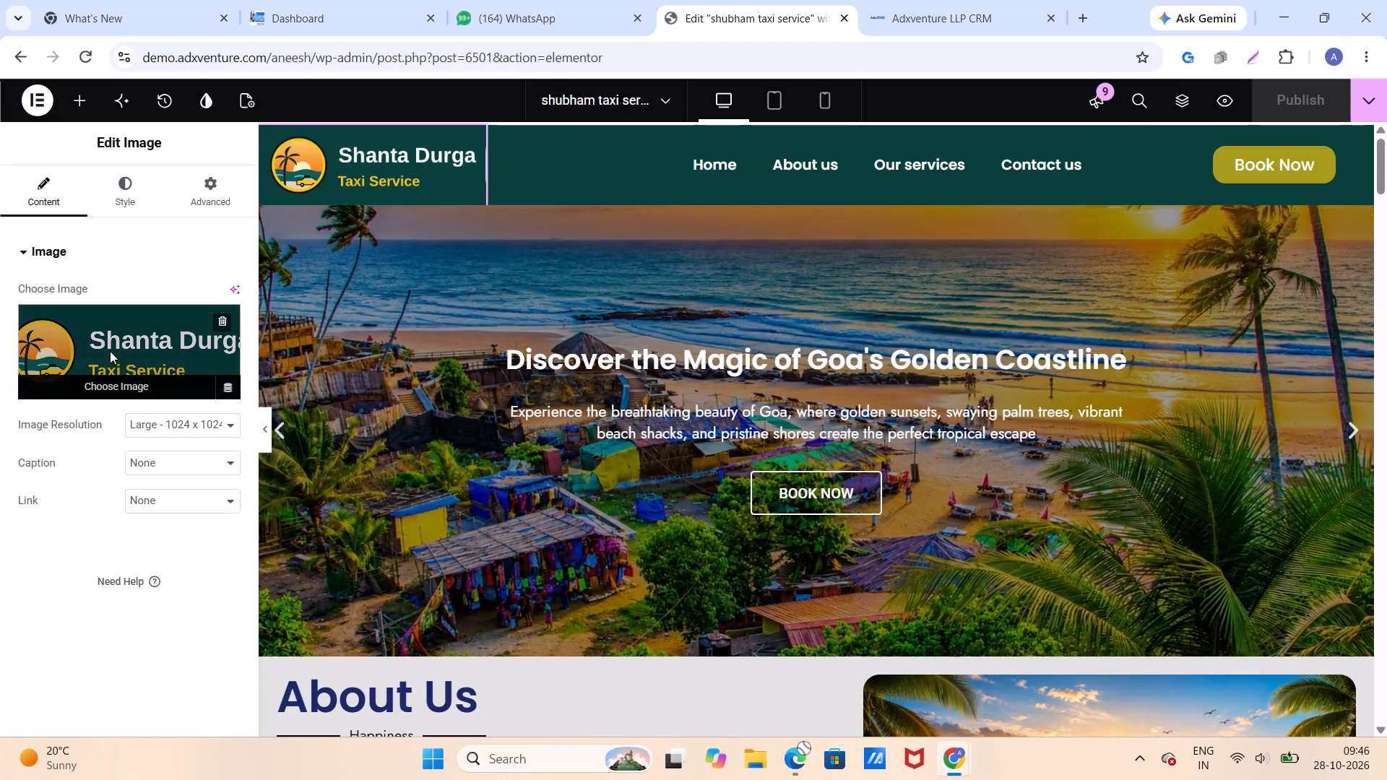
{"action": "scroll", "coordinate": [442, 411], "scroll_direction": "down", "scroll_amount": 10}
{"action": "scroll", "coordinate": [442, 411], "scroll_direction": "up", "scroll_amount": 1}
{"action": "scroll", "coordinate": [442, 411], "scroll_direction": "down", "scroll_amount": 5}
{"action": "scroll", "coordinate": [442, 408], "scroll_direction": "up", "scroll_amount": 1}
{"action": "scroll", "coordinate": [442, 408], "scroll_direction": "down", "scroll_amount": 10}
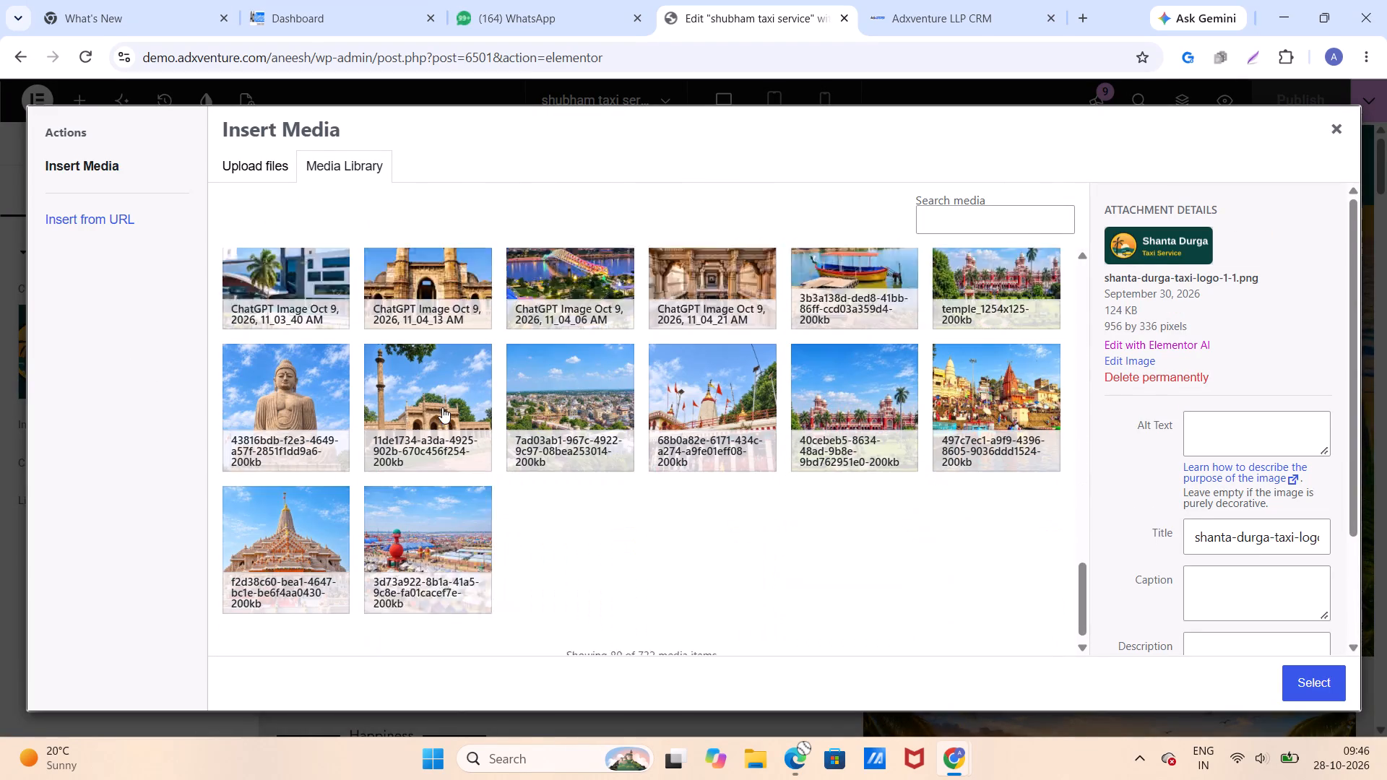
{"action": "scroll", "coordinate": [442, 407], "scroll_direction": "down", "scroll_amount": 11}
{"action": "left_click", "coordinate": [656, 626]}
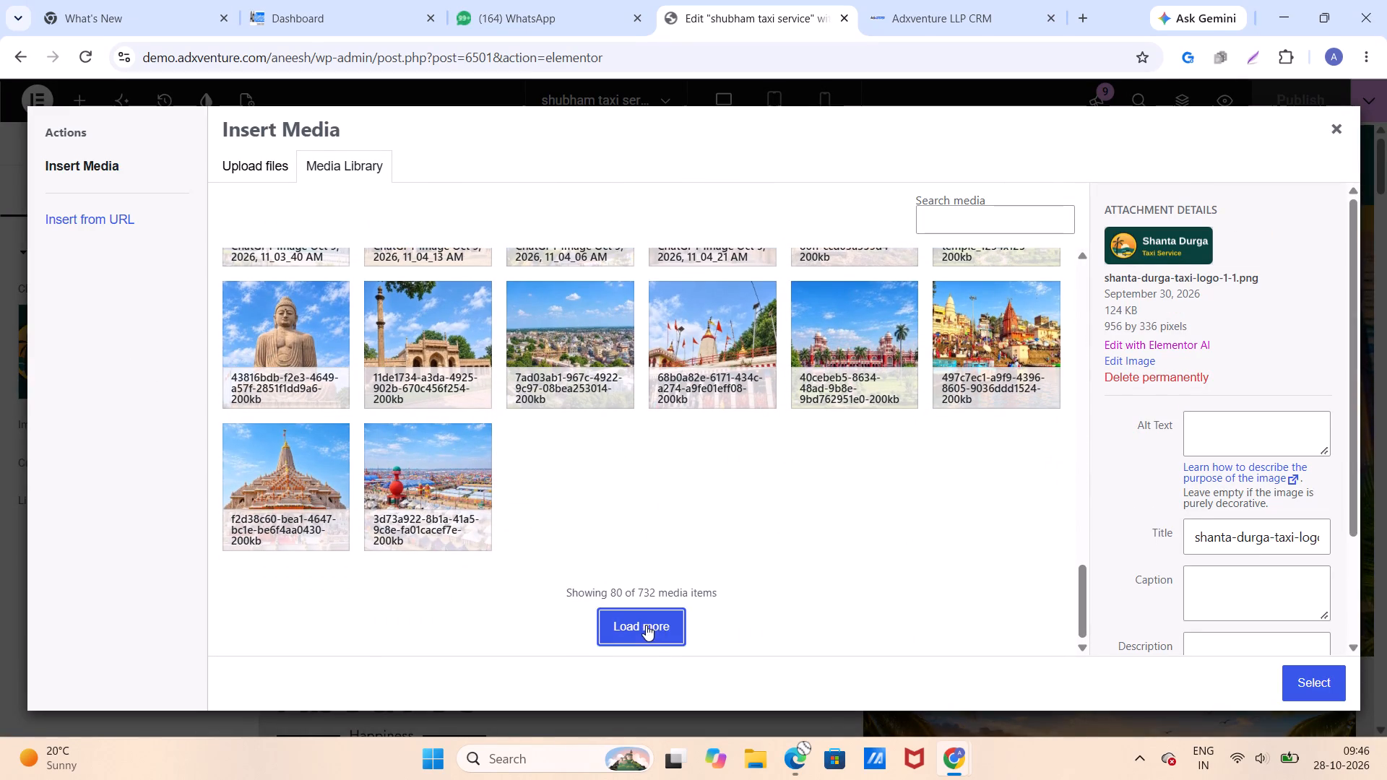
{"action": "scroll", "coordinate": [620, 563], "scroll_direction": "down", "scroll_amount": 2}
{"action": "scroll", "coordinate": [618, 567], "scroll_direction": "up", "scroll_amount": 1}
{"action": "scroll", "coordinate": [618, 567], "scroll_direction": "down", "scroll_amount": 9}
{"action": "scroll", "coordinate": [616, 571], "scroll_direction": "up", "scroll_amount": 1}
{"action": "scroll", "coordinate": [616, 571], "scroll_direction": "down", "scroll_amount": 3}
{"action": "scroll", "coordinate": [613, 574], "scroll_direction": "up", "scroll_amount": 1}
{"action": "scroll", "coordinate": [613, 575], "scroll_direction": "down", "scroll_amount": 1}
{"action": "scroll", "coordinate": [613, 575], "scroll_direction": "up", "scroll_amount": 1}
{"action": "scroll", "coordinate": [613, 576], "scroll_direction": "down", "scroll_amount": 5}
{"action": "scroll", "coordinate": [613, 576], "scroll_direction": "up", "scroll_amount": 1}
{"action": "scroll", "coordinate": [613, 576], "scroll_direction": "down", "scroll_amount": 11}
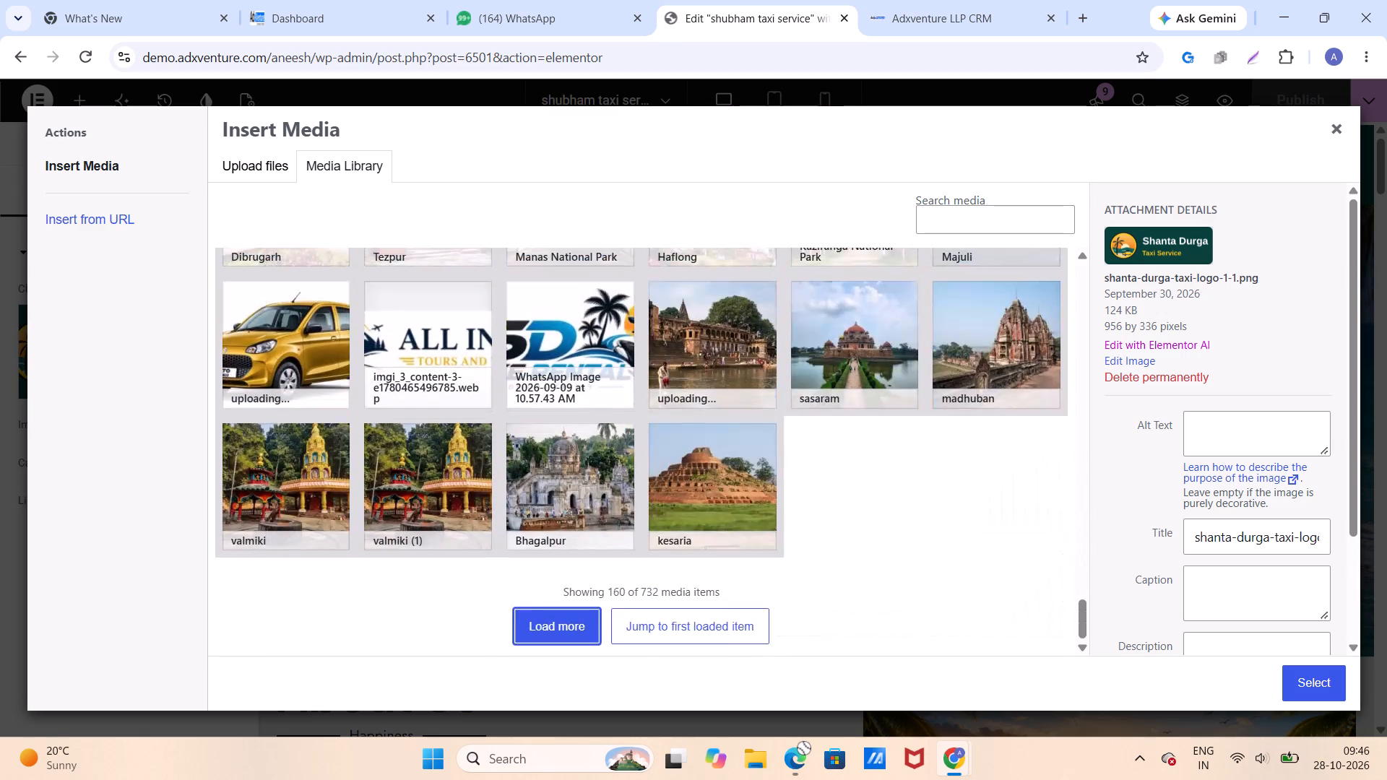
{"action": "scroll", "coordinate": [593, 585], "scroll_direction": "down", "scroll_amount": 6}
{"action": "left_click", "coordinate": [558, 633]}
{"action": "scroll", "coordinate": [556, 570], "scroll_direction": "down", "scroll_amount": 5}
{"action": "scroll", "coordinate": [556, 570], "scroll_direction": "up", "scroll_amount": 1}
{"action": "scroll", "coordinate": [556, 570], "scroll_direction": "down", "scroll_amount": 7}
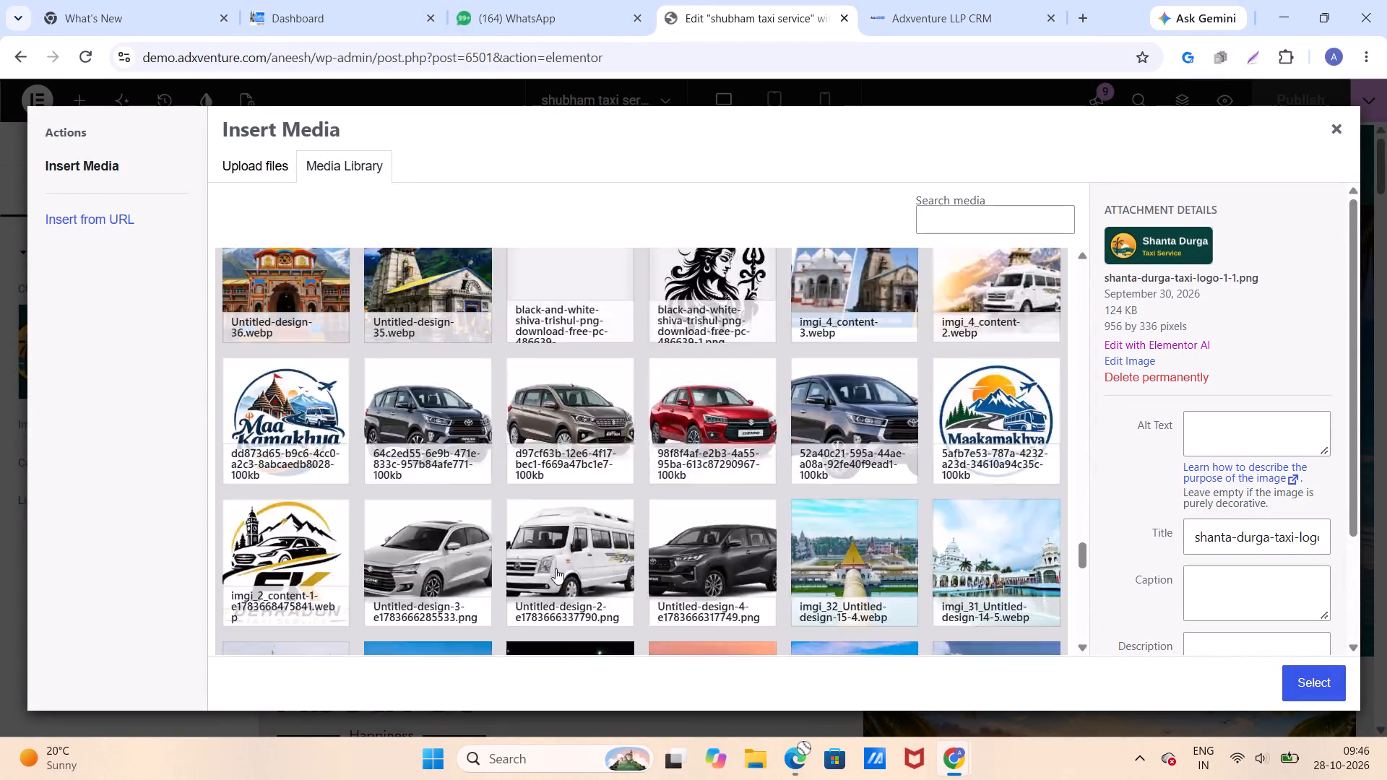
{"action": "scroll", "coordinate": [556, 568], "scroll_direction": "down", "scroll_amount": 4}
{"action": "scroll", "coordinate": [556, 568], "scroll_direction": "up", "scroll_amount": 1}
{"action": "scroll", "coordinate": [556, 568], "scroll_direction": "down", "scroll_amount": 5}
{"action": "scroll", "coordinate": [556, 568], "scroll_direction": "up", "scroll_amount": 1}
{"action": "scroll", "coordinate": [556, 568], "scroll_direction": "down", "scroll_amount": 3}
{"action": "scroll", "coordinate": [556, 568], "scroll_direction": "up", "scroll_amount": 1}
{"action": "scroll", "coordinate": [556, 568], "scroll_direction": "down", "scroll_amount": 1}
{"action": "scroll", "coordinate": [556, 568], "scroll_direction": "up", "scroll_amount": 1}
{"action": "scroll", "coordinate": [556, 568], "scroll_direction": "down", "scroll_amount": 5}
{"action": "scroll", "coordinate": [556, 568], "scroll_direction": "up", "scroll_amount": 1}
{"action": "scroll", "coordinate": [556, 568], "scroll_direction": "down", "scroll_amount": 5}
{"action": "scroll", "coordinate": [556, 568], "scroll_direction": "up", "scroll_amount": 1}
{"action": "scroll", "coordinate": [556, 568], "scroll_direction": "down", "scroll_amount": 2}
{"action": "left_click", "coordinate": [547, 620]}
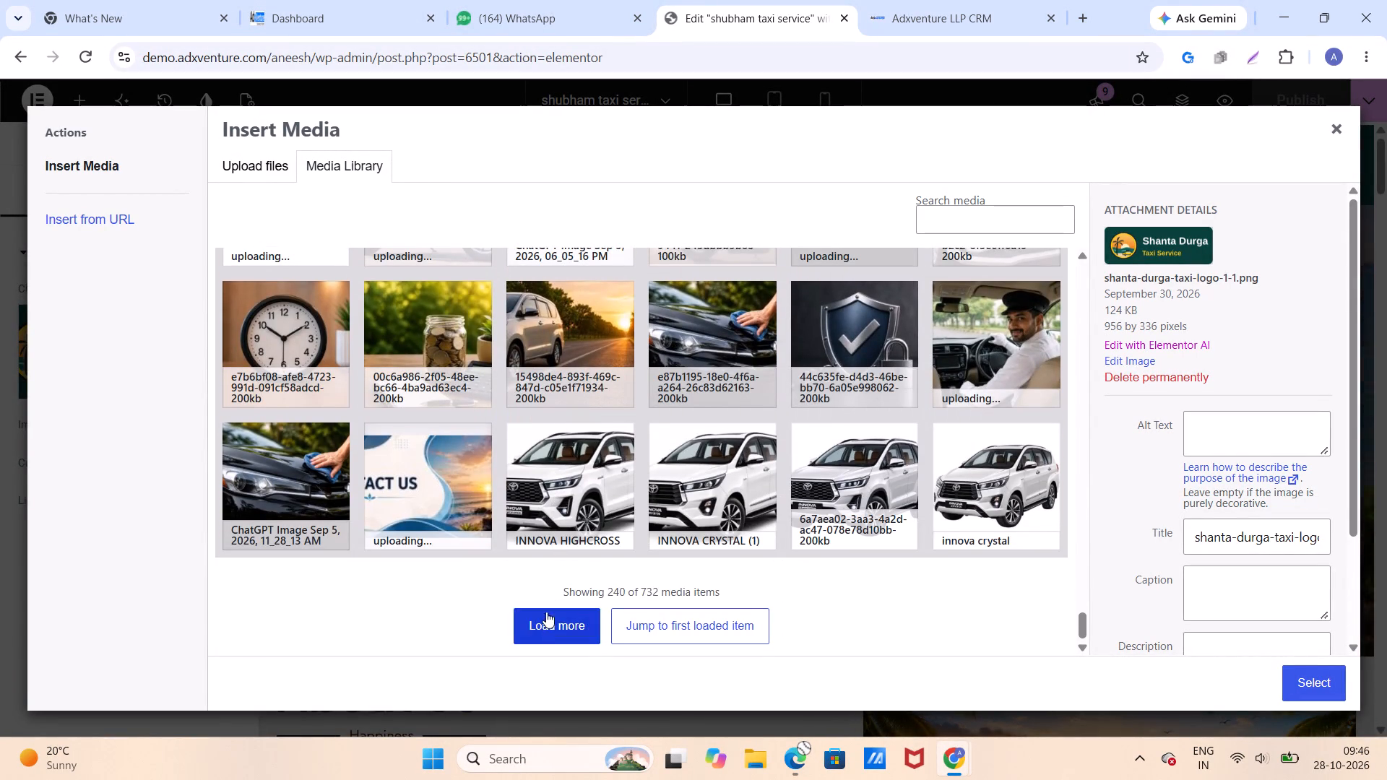
{"action": "scroll", "coordinate": [546, 537], "scroll_direction": "down", "scroll_amount": 1}
{"action": "scroll", "coordinate": [546, 537], "scroll_direction": "up", "scroll_amount": 1}
{"action": "scroll", "coordinate": [546, 537], "scroll_direction": "down", "scroll_amount": 7}
{"action": "scroll", "coordinate": [546, 536], "scroll_direction": "up", "scroll_amount": 1}
{"action": "scroll", "coordinate": [546, 536], "scroll_direction": "down", "scroll_amount": 13}
{"action": "scroll", "coordinate": [548, 547], "scroll_direction": "up", "scroll_amount": 1}
{"action": "scroll", "coordinate": [548, 547], "scroll_direction": "down", "scroll_amount": 3}
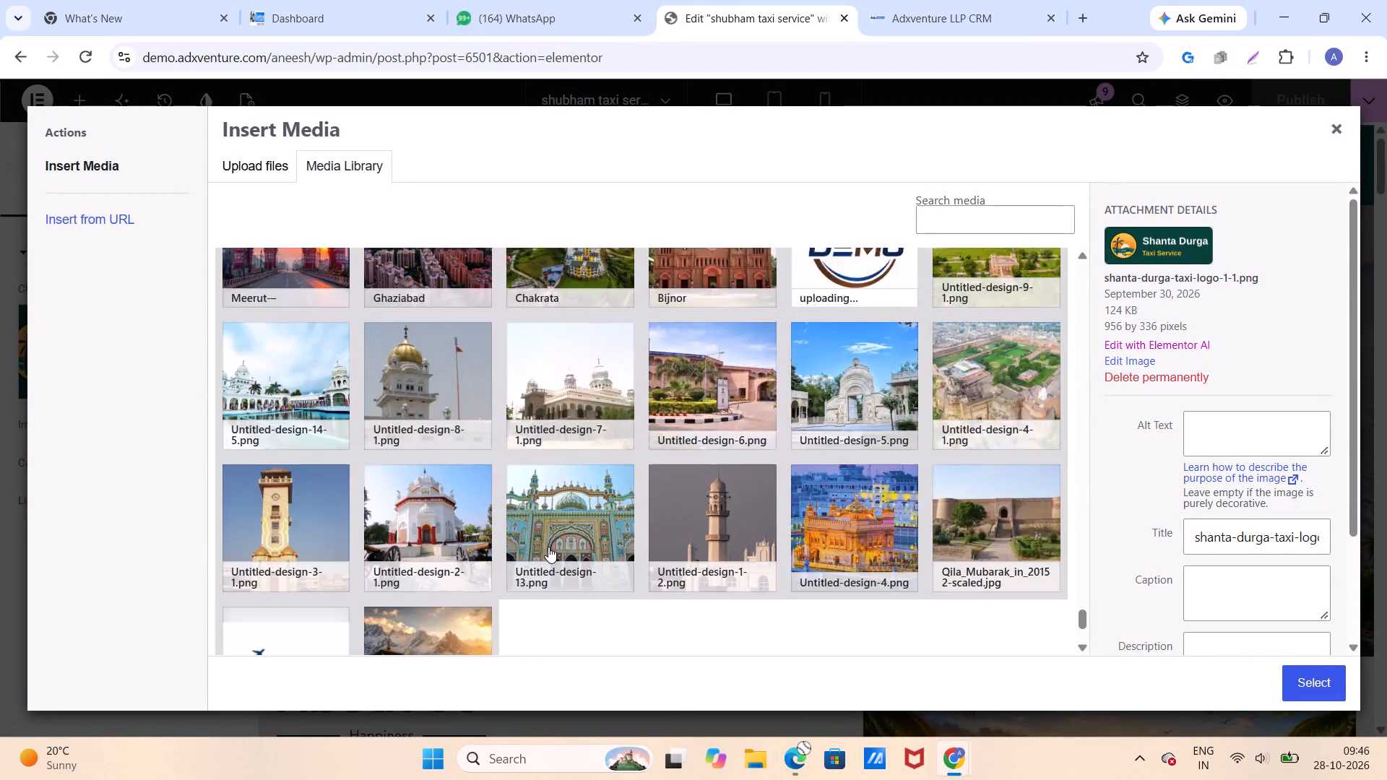
{"action": "scroll", "coordinate": [548, 547], "scroll_direction": "down", "scroll_amount": 4}
{"action": "scroll", "coordinate": [548, 547], "scroll_direction": "up", "scroll_amount": 1}
{"action": "scroll", "coordinate": [548, 547], "scroll_direction": "down", "scroll_amount": 4}
{"action": "left_click", "coordinate": [537, 630]}
{"action": "scroll", "coordinate": [542, 565], "scroll_direction": "down", "scroll_amount": 8}
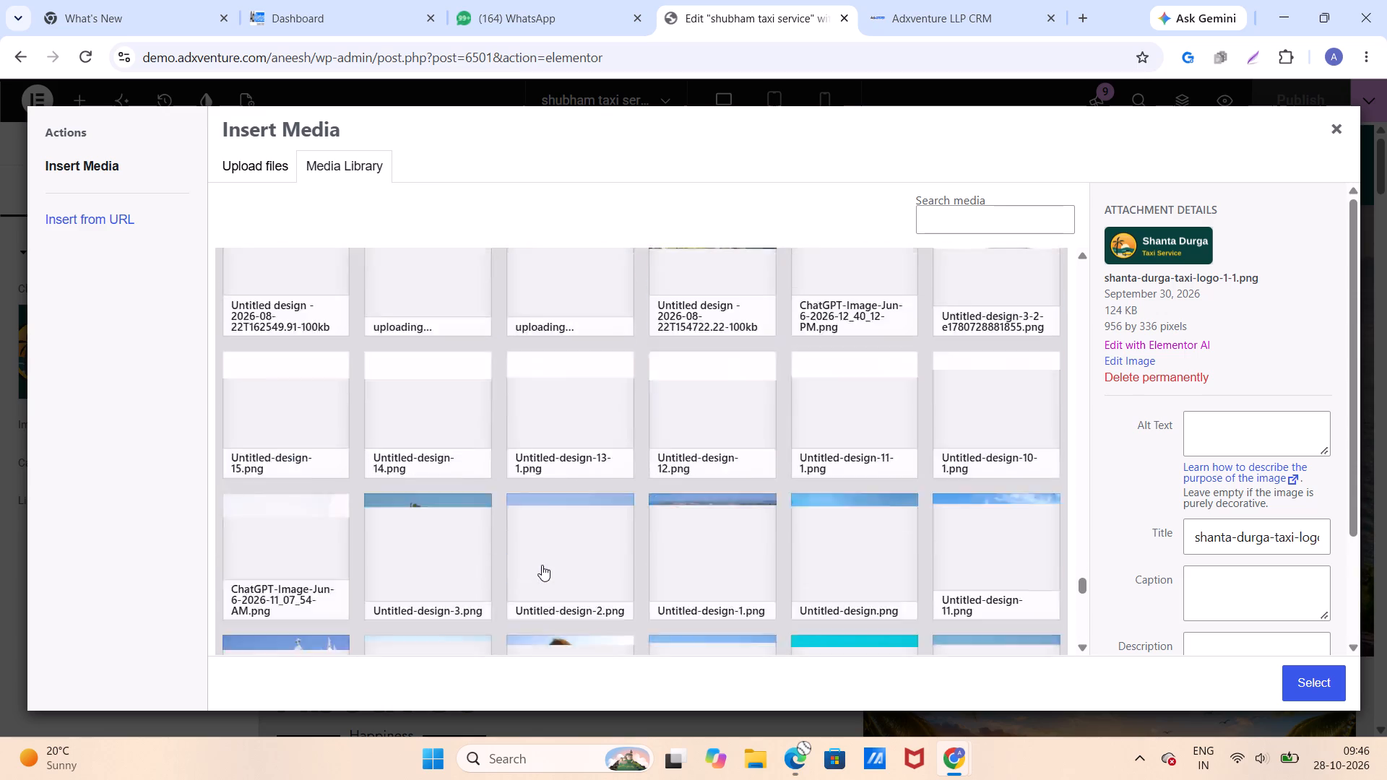
{"action": "scroll", "coordinate": [542, 565], "scroll_direction": "down", "scroll_amount": 3}
{"action": "scroll", "coordinate": [542, 565], "scroll_direction": "up", "scroll_amount": 1}
{"action": "scroll", "coordinate": [542, 565], "scroll_direction": "down", "scroll_amount": 7}
{"action": "scroll", "coordinate": [542, 565], "scroll_direction": "up", "scroll_amount": 8}
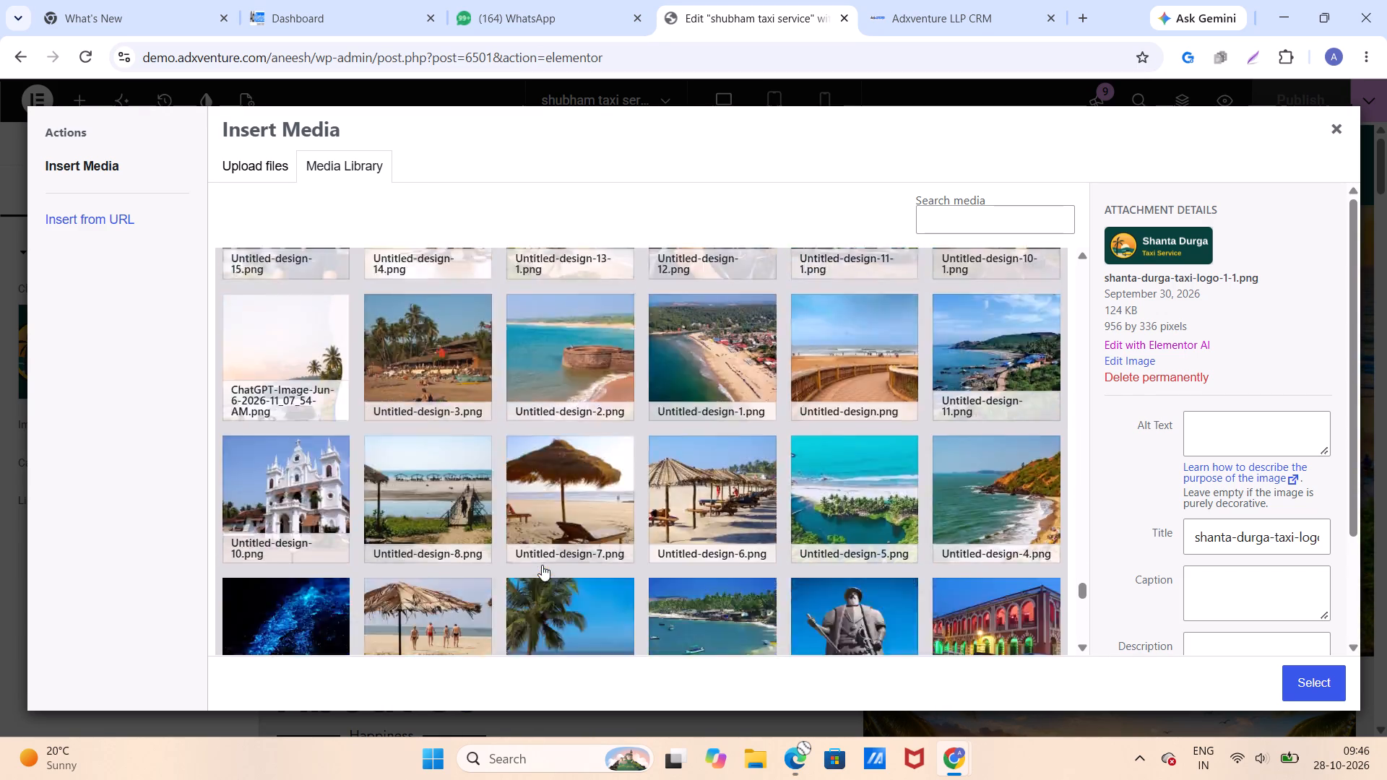
{"action": "scroll", "coordinate": [542, 565], "scroll_direction": "up", "scroll_amount": 8}
{"action": "scroll", "coordinate": [542, 565], "scroll_direction": "down", "scroll_amount": 2}
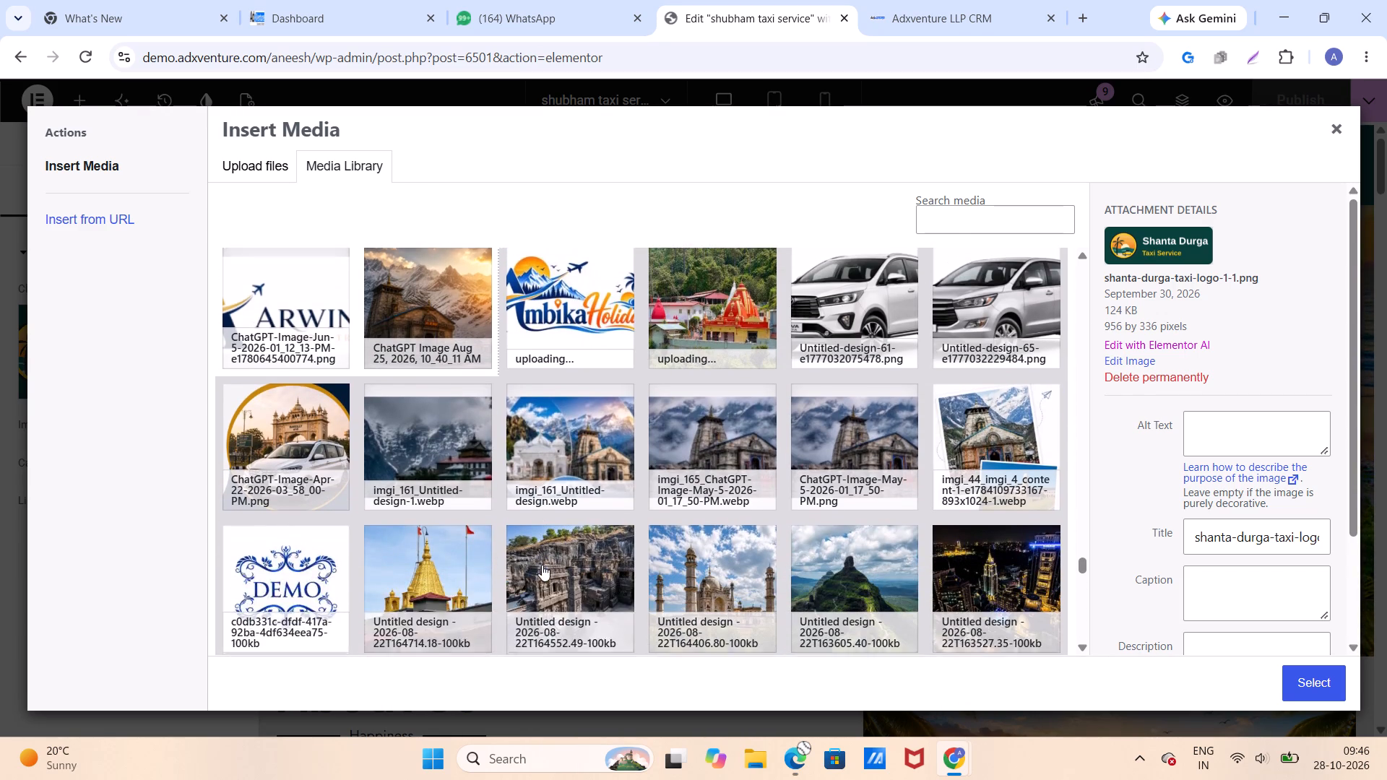
{"action": "scroll", "coordinate": [542, 565], "scroll_direction": "up", "scroll_amount": 2}
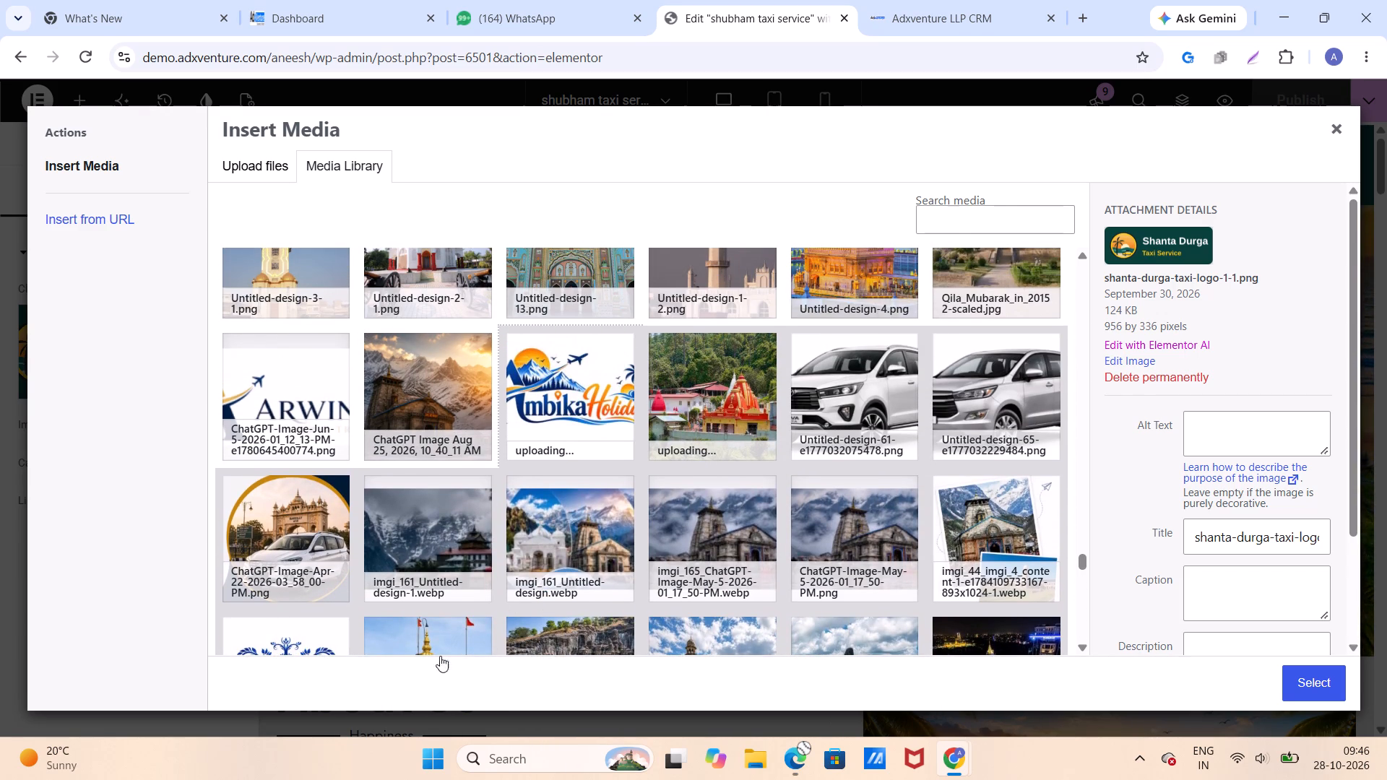
{"action": "left_click", "coordinate": [317, 639]}
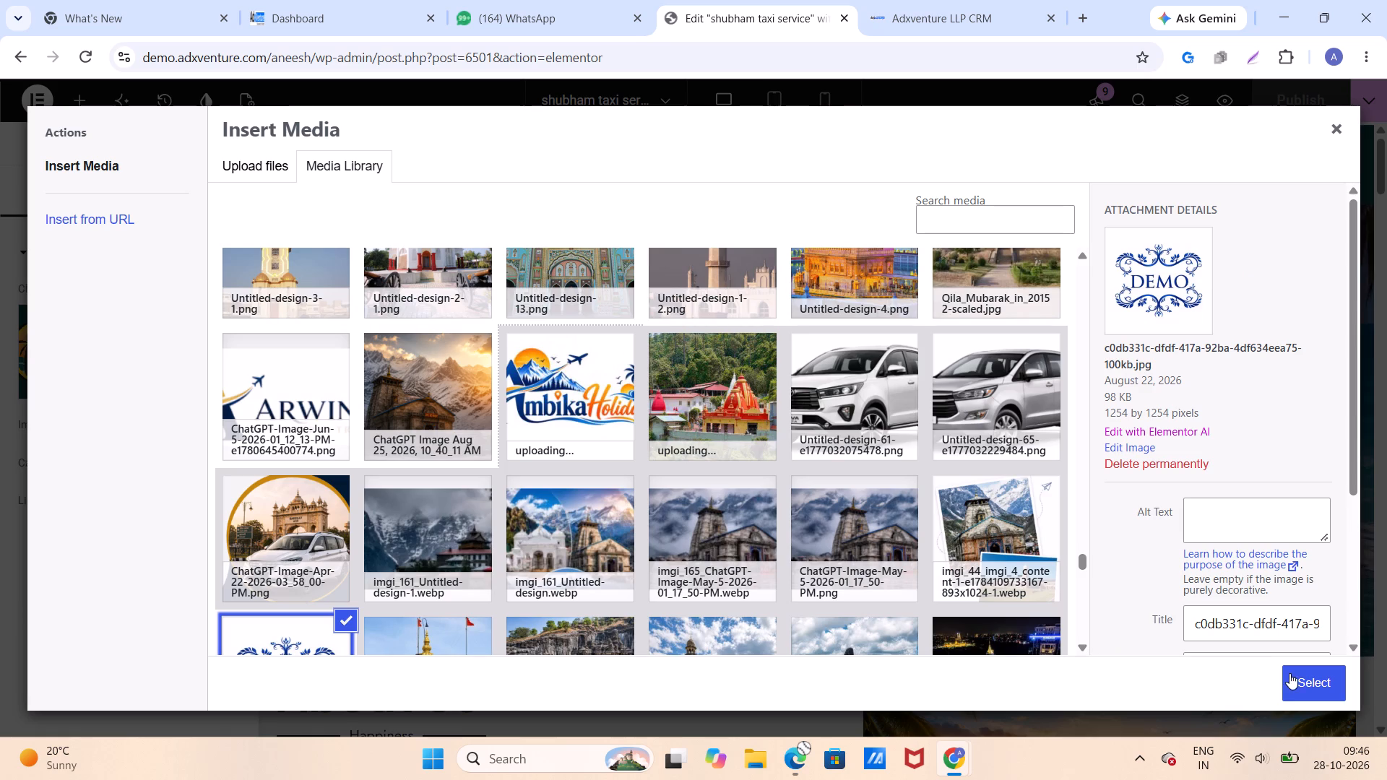
{"action": "left_click", "coordinate": [1297, 673]}
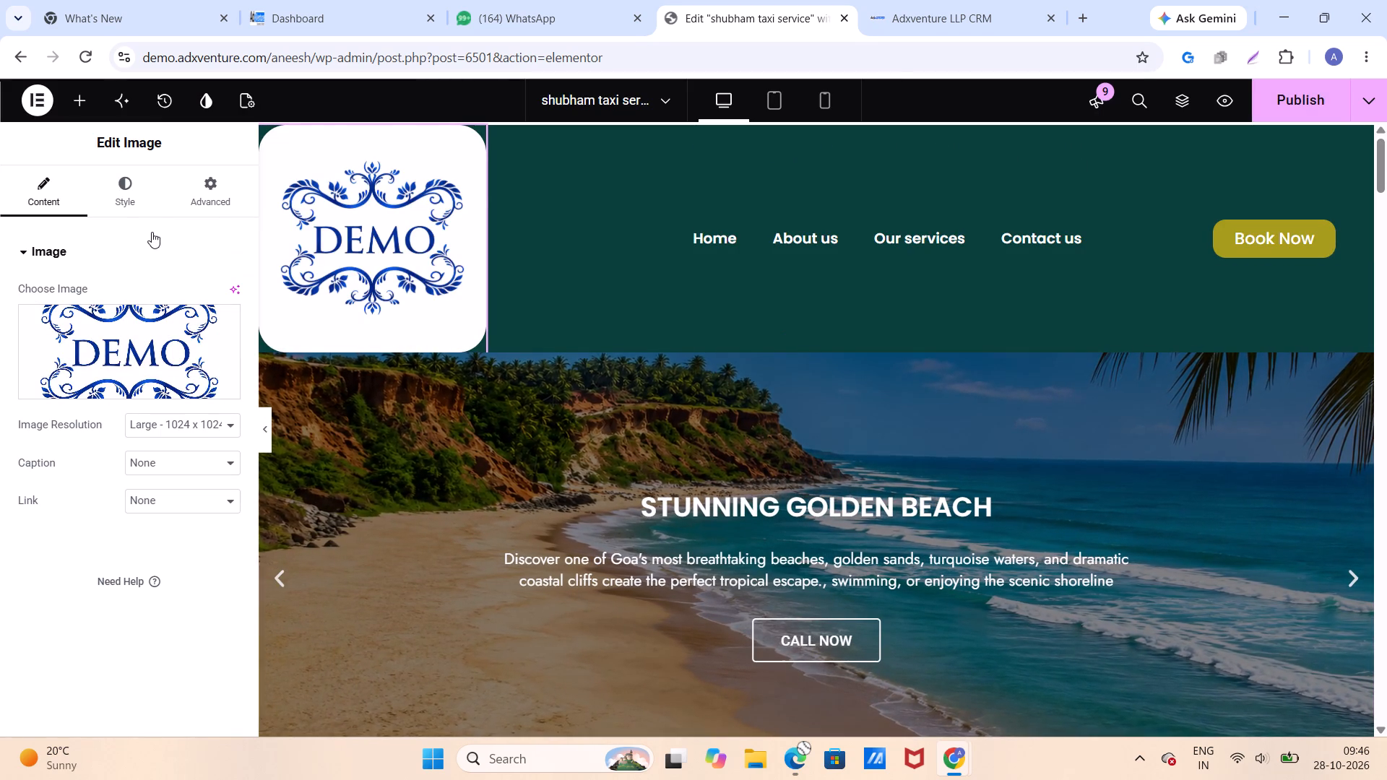
Shrink the header's DEMO logo to a small square so the header bar becomes a slim strip again.
{"action": "left_click_drag", "start_coordinate": [485, 331], "coordinate": [480, 324]}
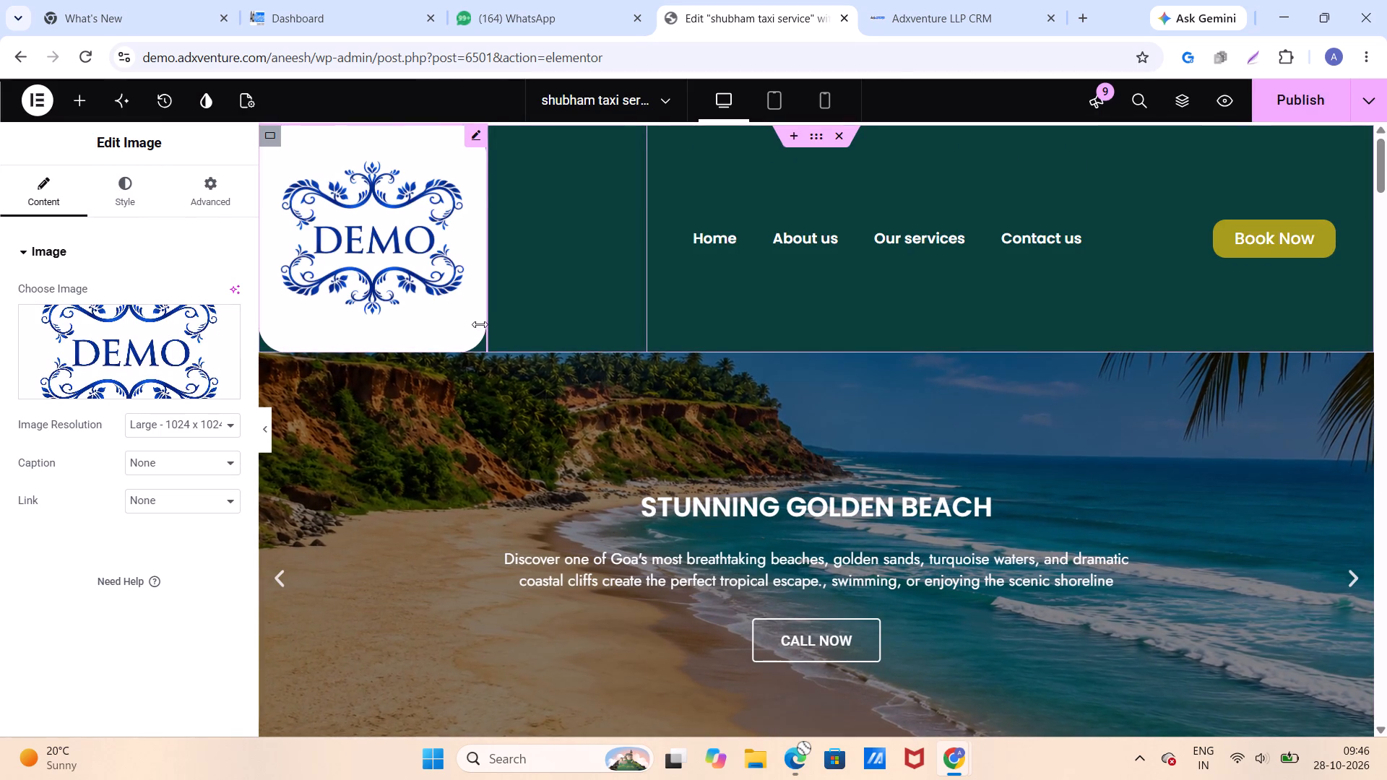
{"action": "left_click_drag", "start_coordinate": [480, 324], "coordinate": [387, 227]}
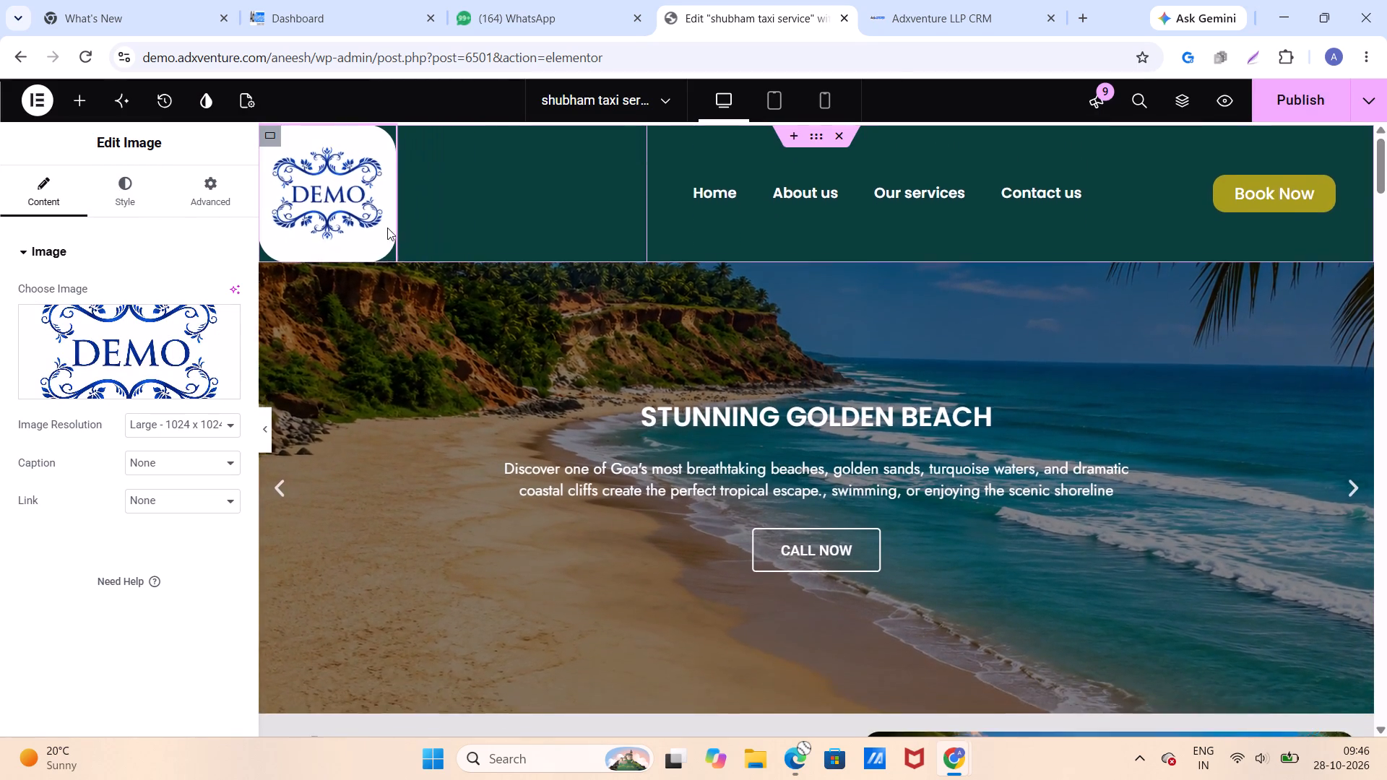
{"action": "left_click_drag", "start_coordinate": [387, 227], "coordinate": [327, 208]}
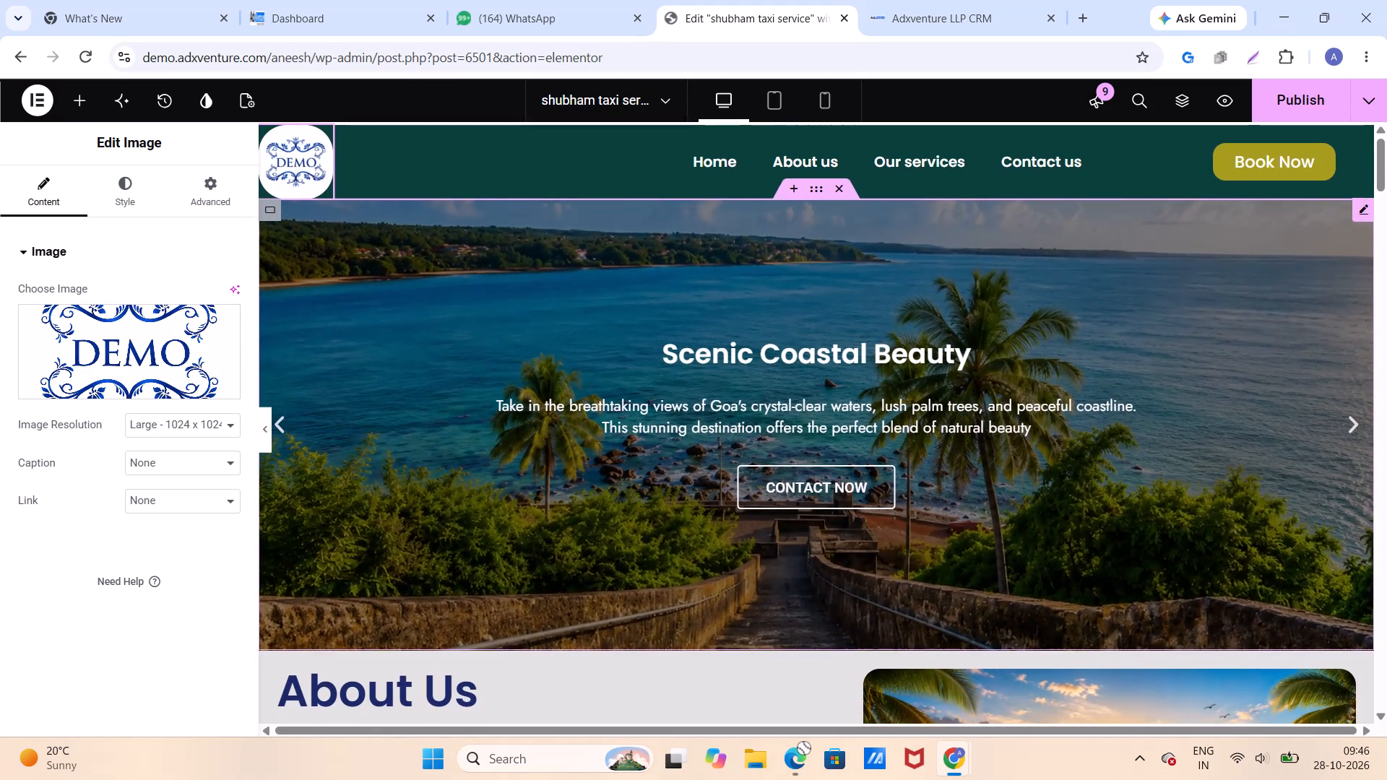
{"action": "left_click_drag", "start_coordinate": [327, 208], "coordinate": [340, 212]}
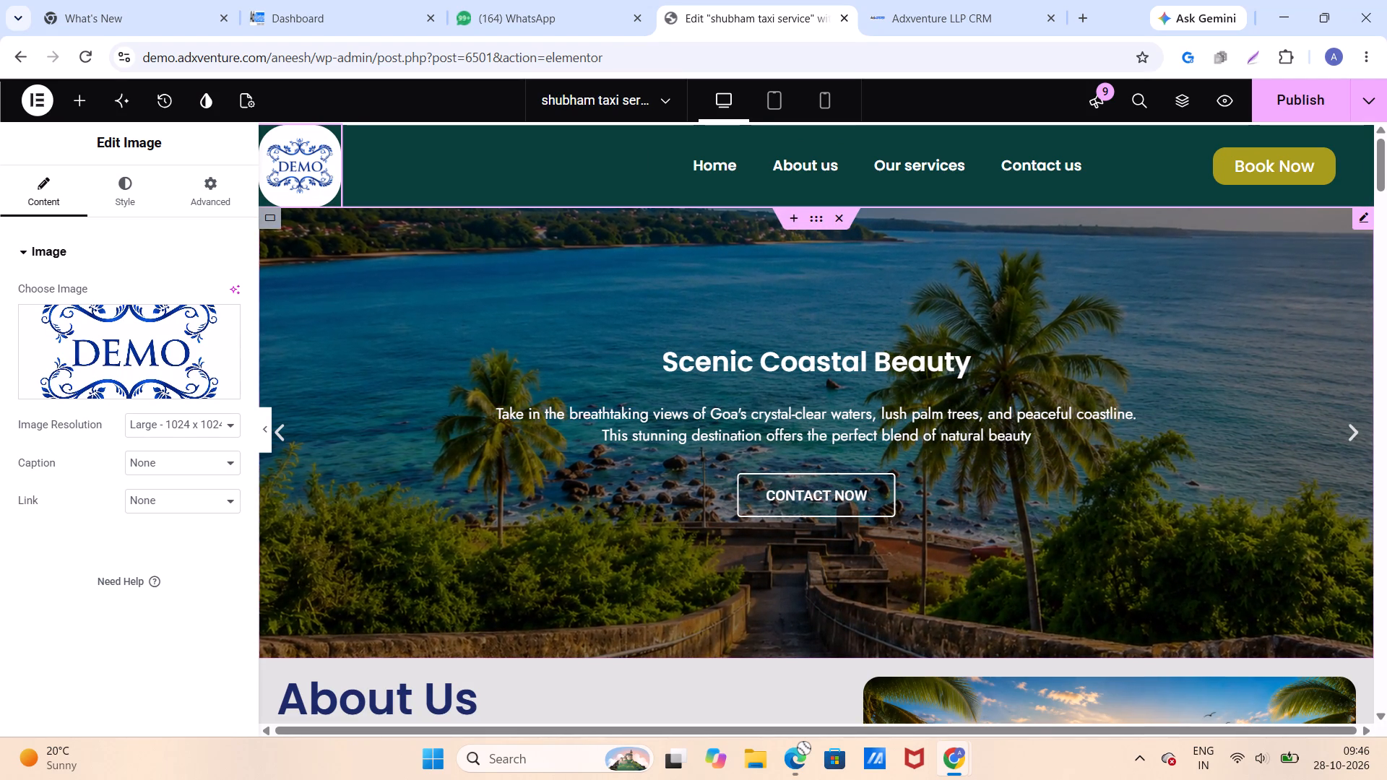
Clear the border radius of the header's DEMO logo image on all four corners.
{"action": "left_click", "coordinate": [317, 194]}
{"action": "left_click", "coordinate": [131, 209]}
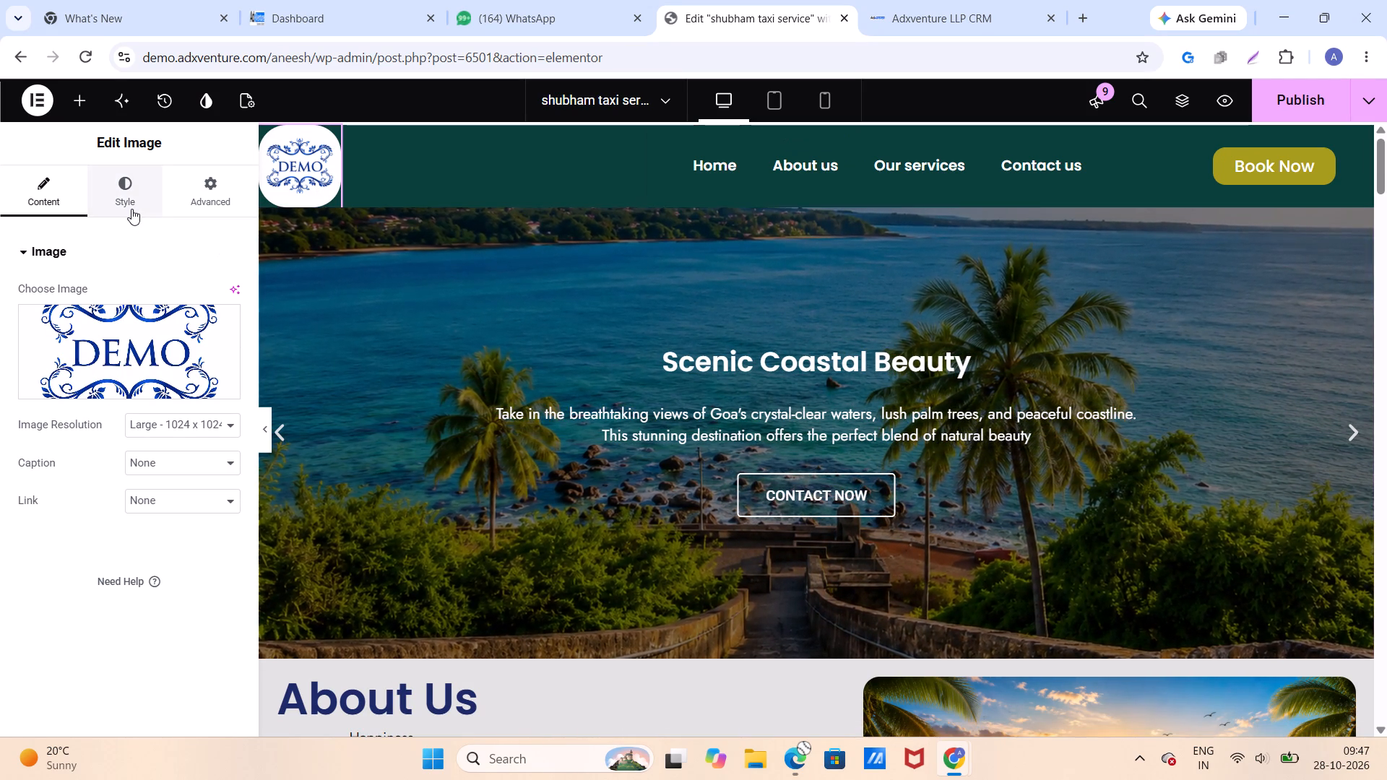
{"action": "scroll", "coordinate": [144, 460], "scroll_direction": "down", "scroll_amount": 4}
{"action": "left_click", "coordinate": [41, 542]}
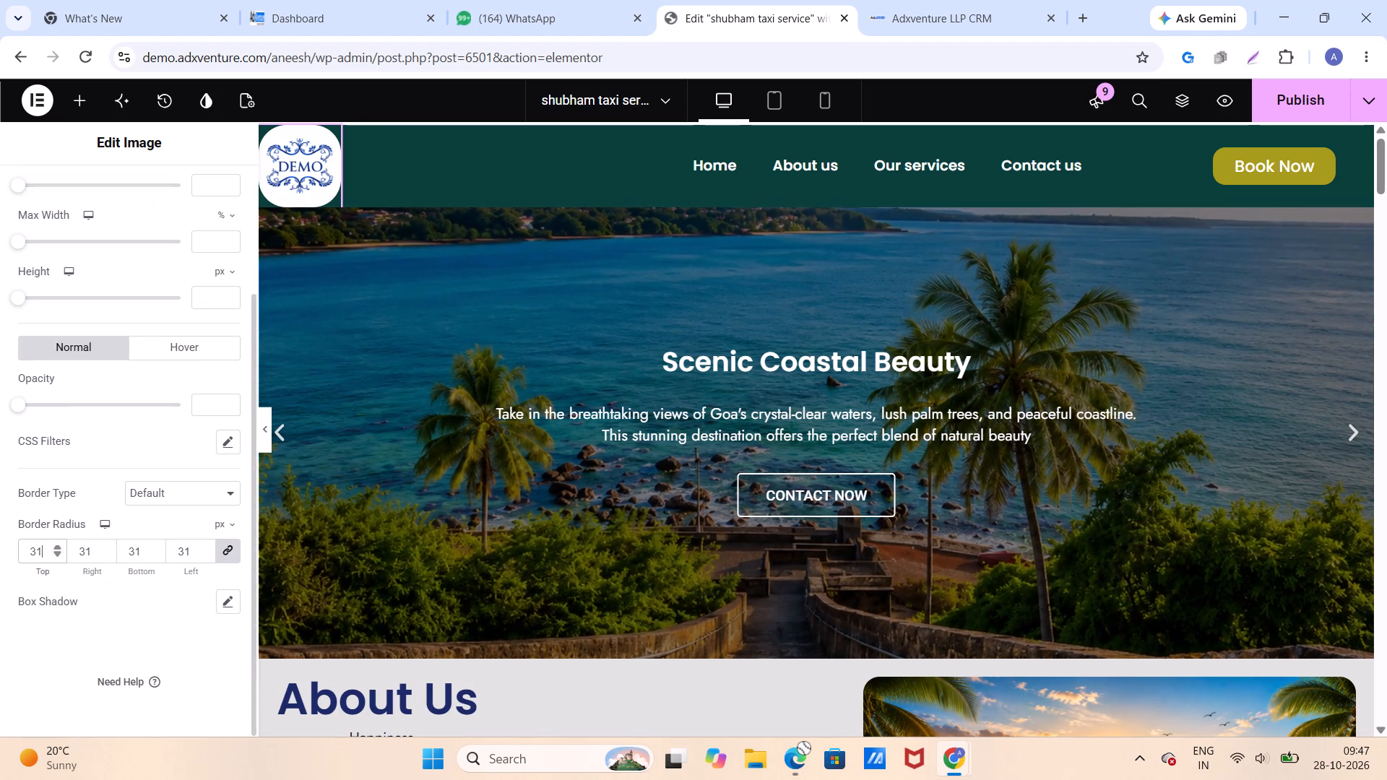
{"action": "key", "text": "BackSpace"}
{"action": "key", "text": "BackSpace"}
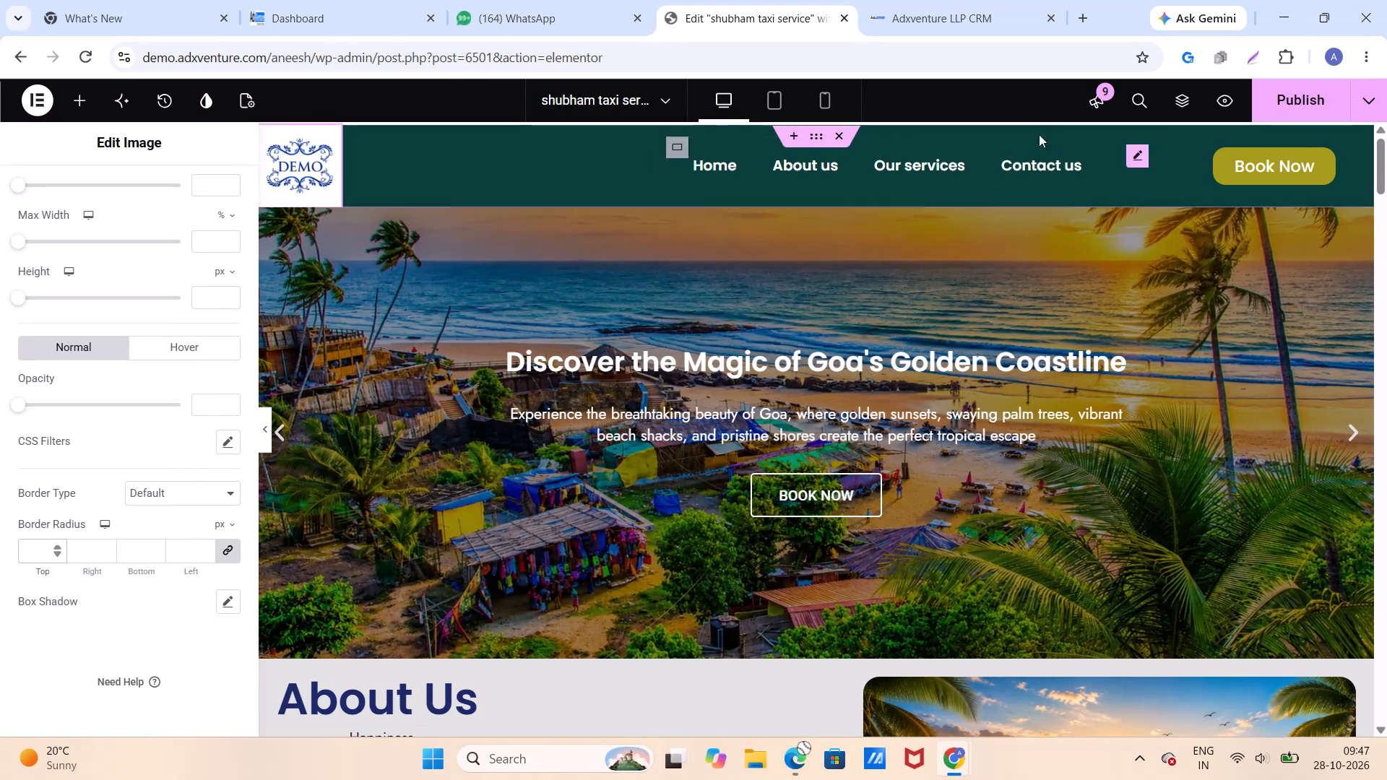
Fine-tune the size of the header's DEMO logo, making it slightly larger.
{"action": "left_click_drag", "start_coordinate": [340, 194], "coordinate": [334, 185]}
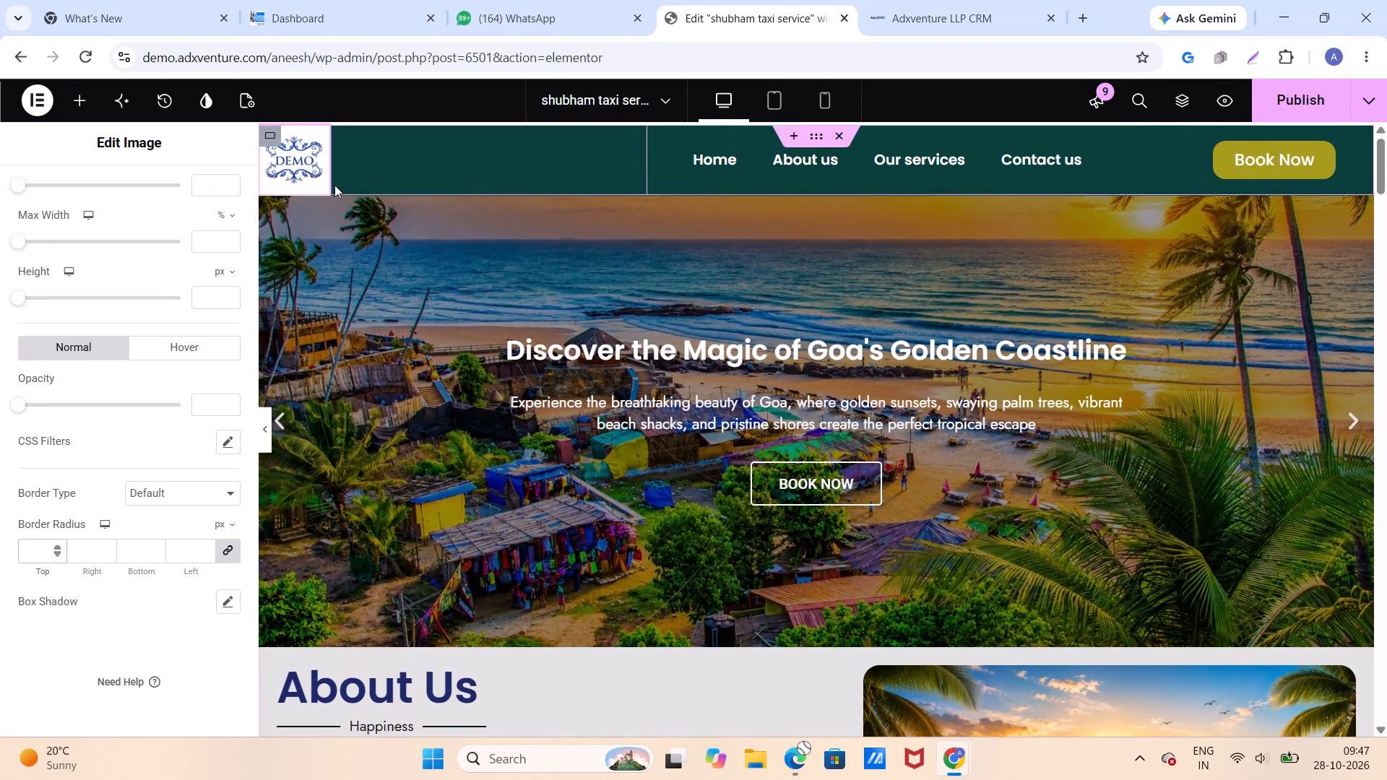
{"action": "left_click_drag", "start_coordinate": [334, 185], "coordinate": [354, 204]}
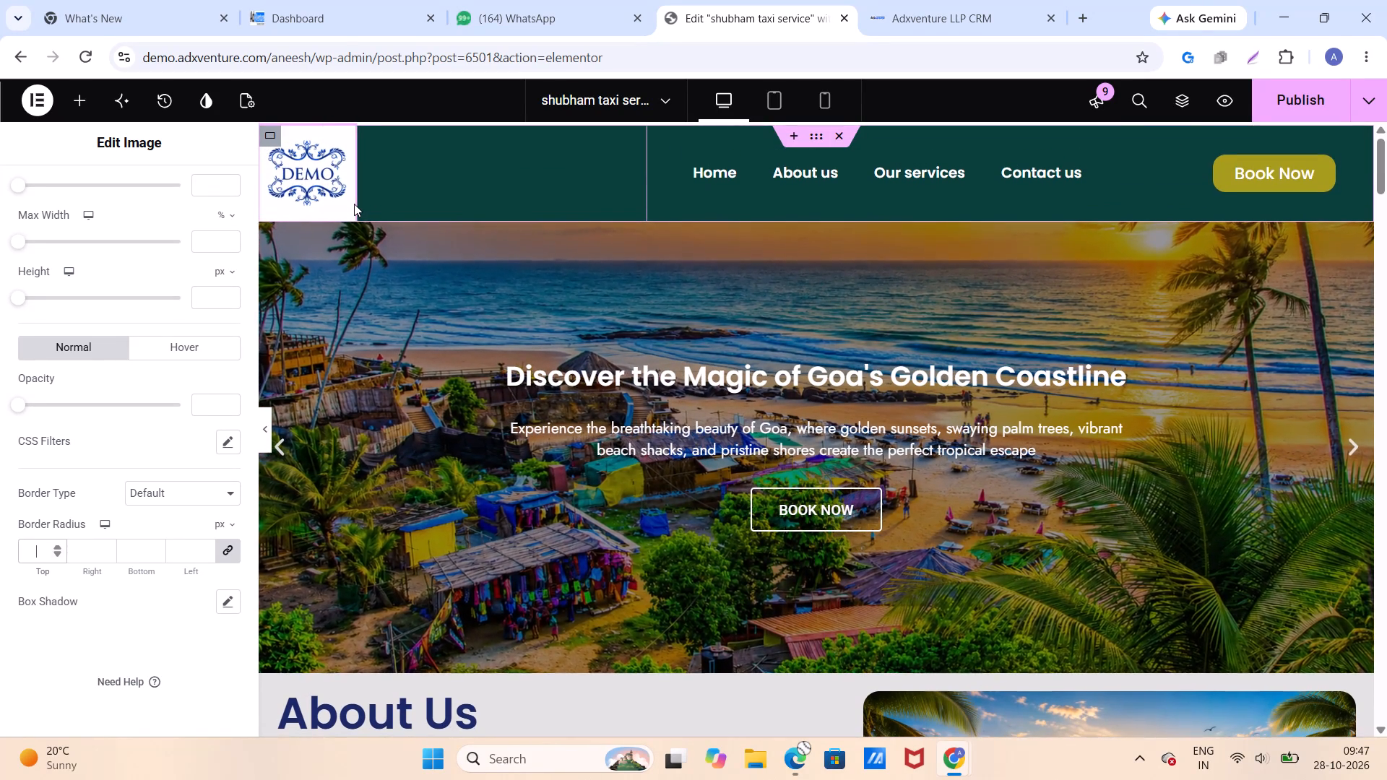
{"action": "left_click_drag", "start_coordinate": [354, 204], "coordinate": [353, 204]}
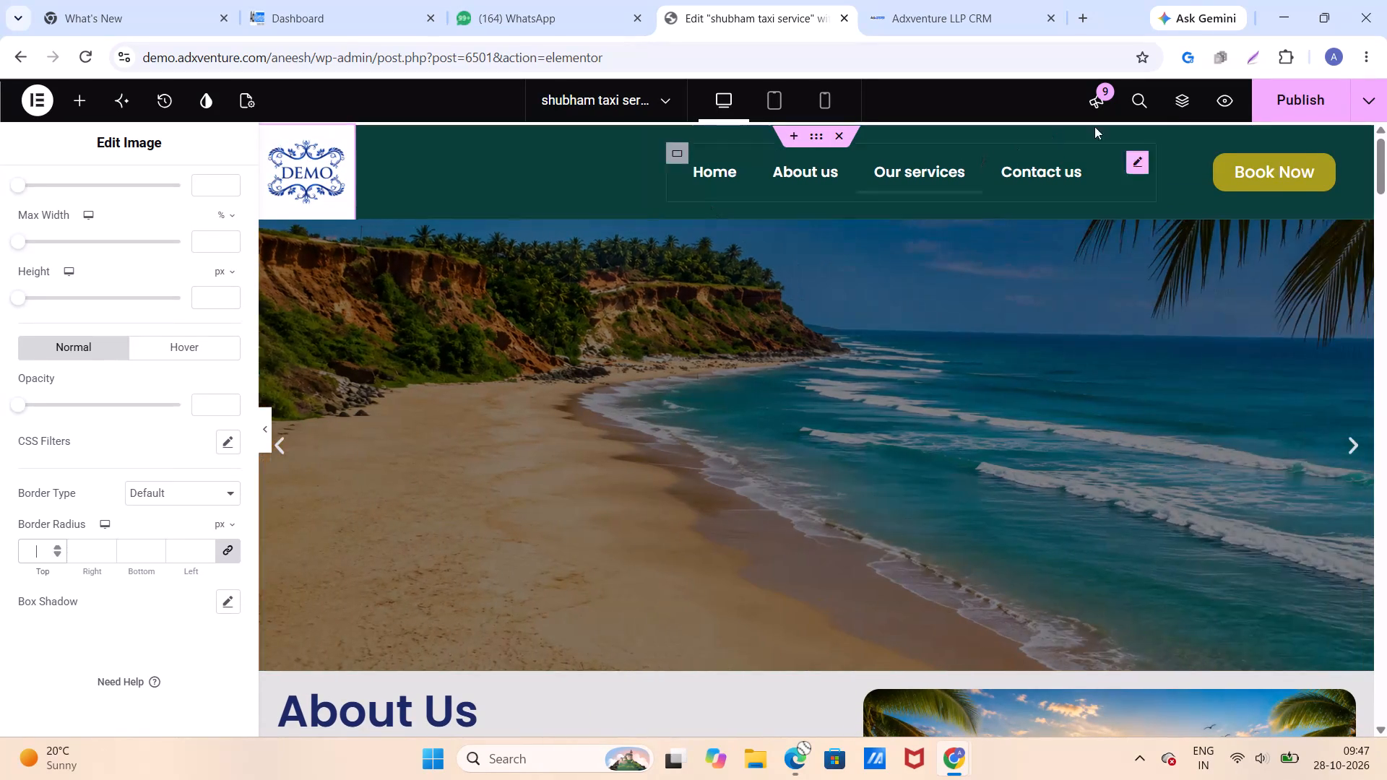
Publish the shubham taxi service page.
{"action": "left_click", "coordinate": [1286, 99]}
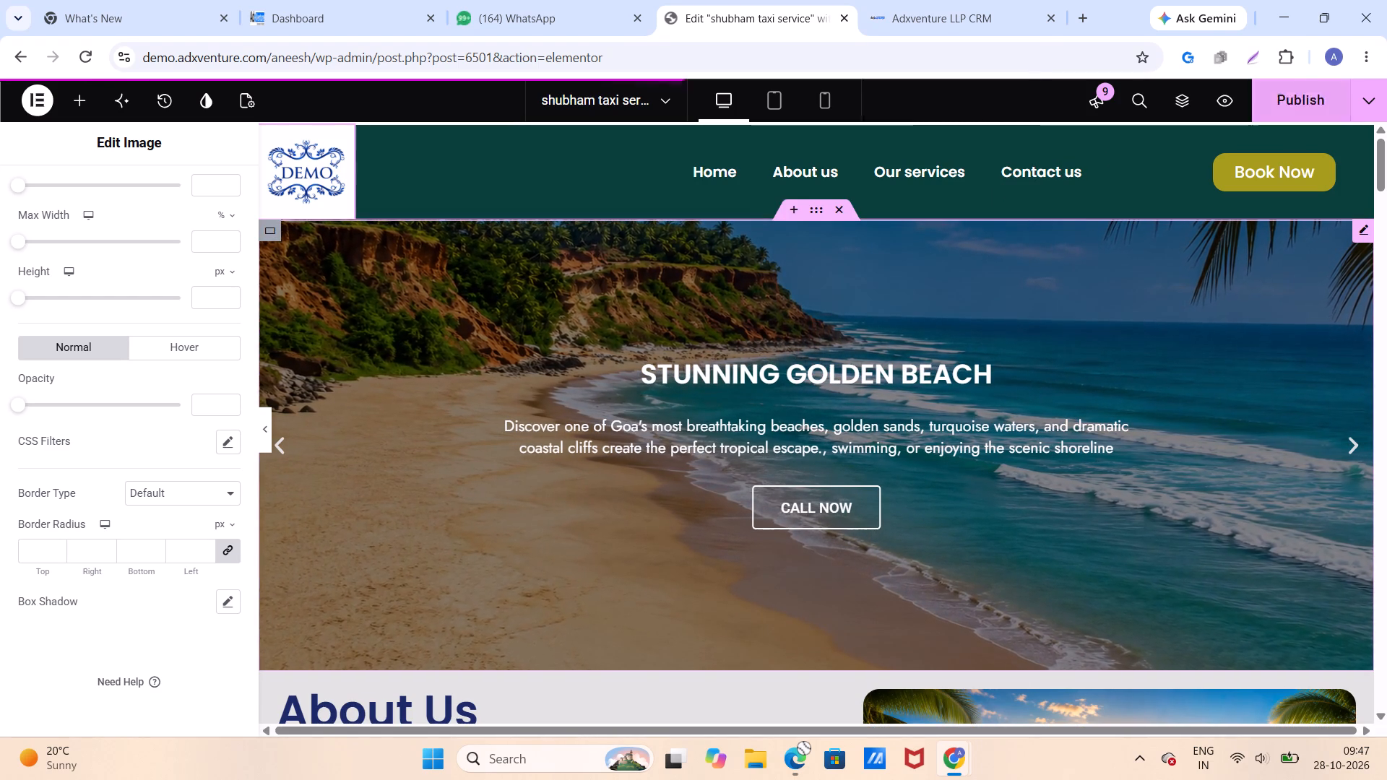
Preview the shubham taxi service page and check the header with its DEMO logo, the beach banner and the About Us section.
{"action": "left_click", "coordinate": [1221, 97]}
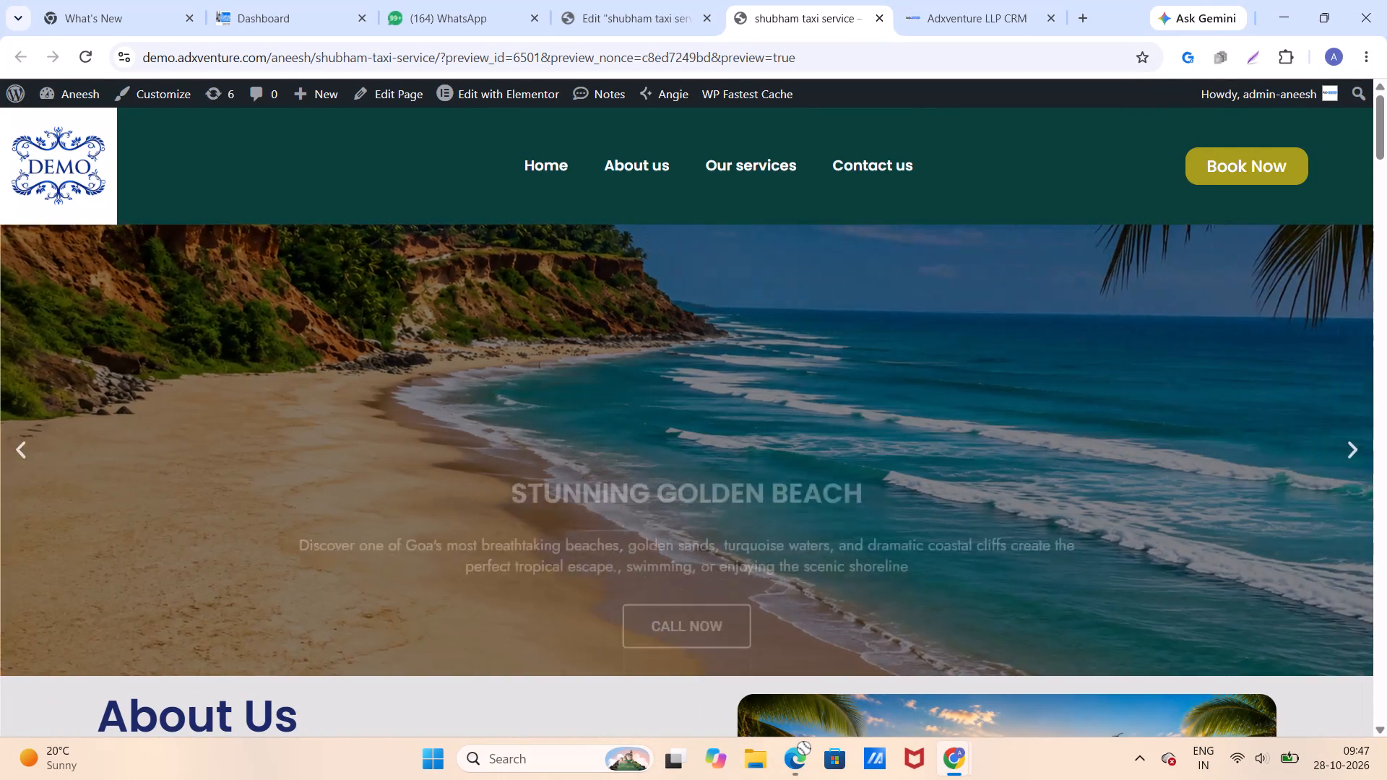
{"action": "scroll", "coordinate": [839, 298], "scroll_direction": "down", "scroll_amount": 12}
{"action": "scroll", "coordinate": [839, 298], "scroll_direction": "up", "scroll_amount": 8}
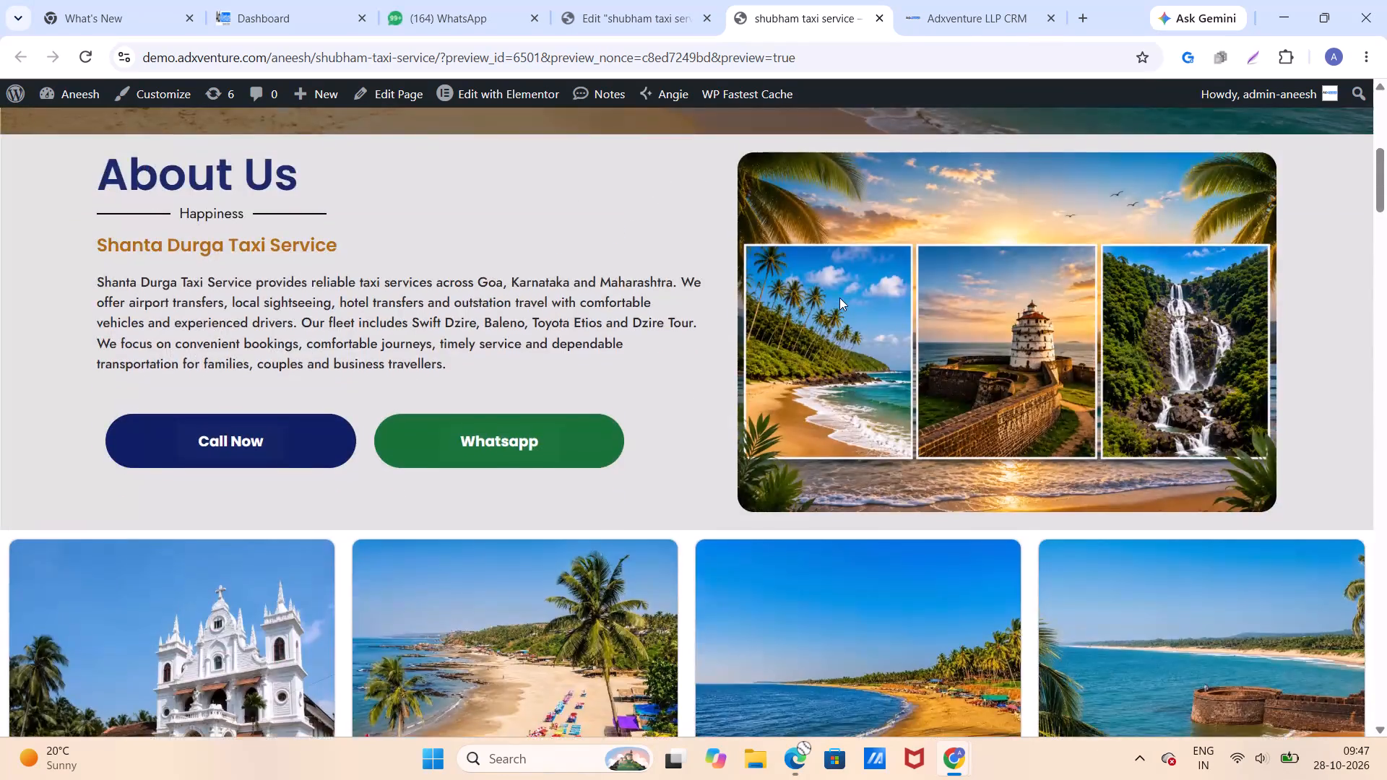
{"action": "scroll", "coordinate": [839, 298], "scroll_direction": "up", "scroll_amount": 6}
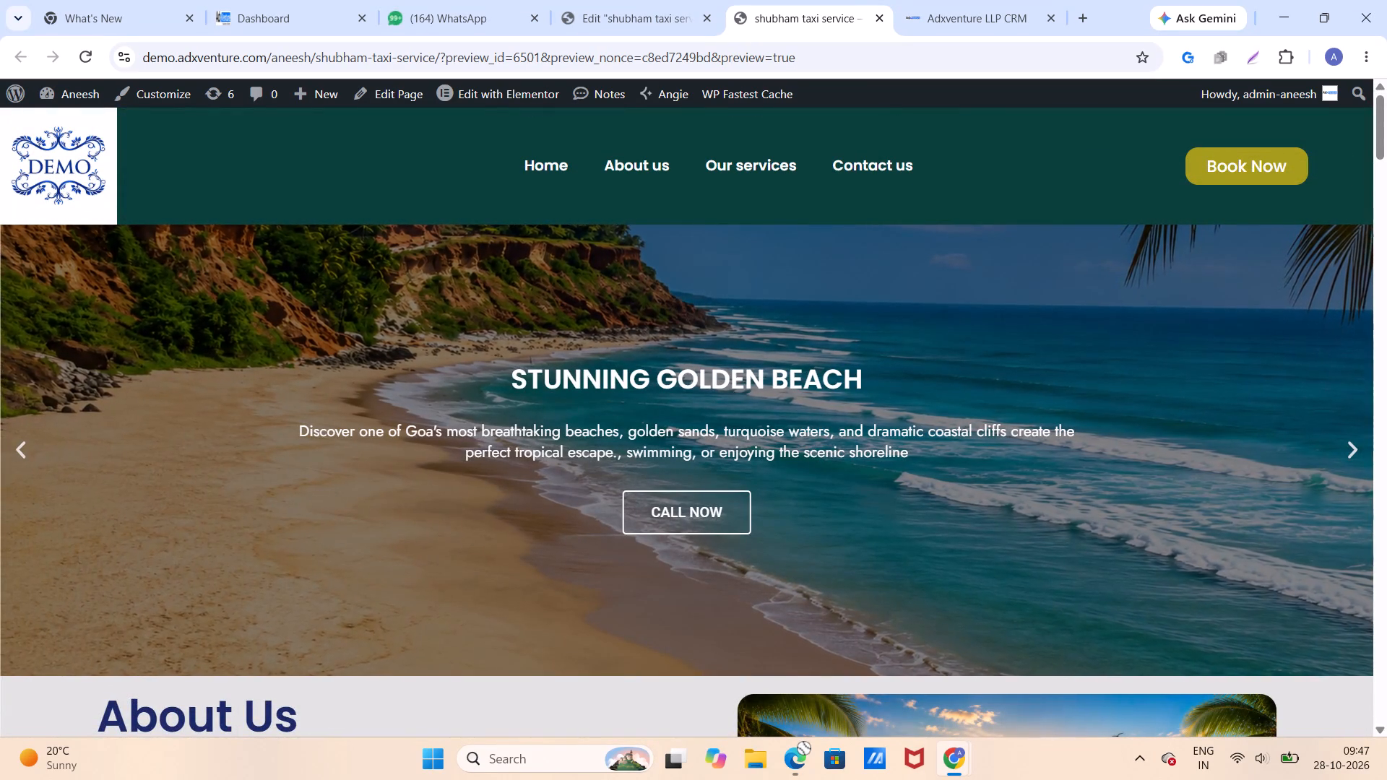
Return to the Elementor editor of the shubham taxi service page and look over the header, banner and About Us section.
{"action": "left_click", "coordinate": [617, 9]}
{"action": "scroll", "coordinate": [668, 307], "scroll_direction": "down", "scroll_amount": 3}
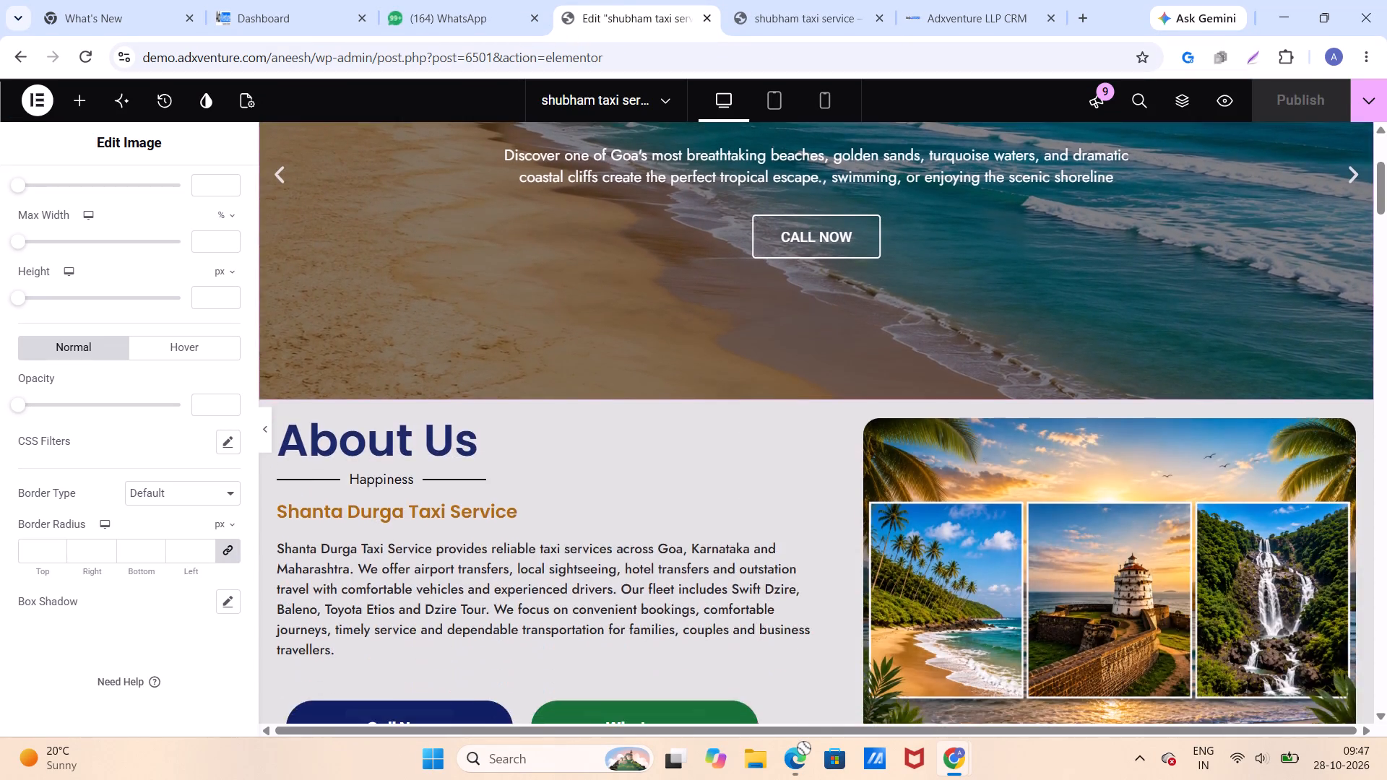
{"action": "scroll", "coordinate": [668, 307], "scroll_direction": "up", "scroll_amount": 4}
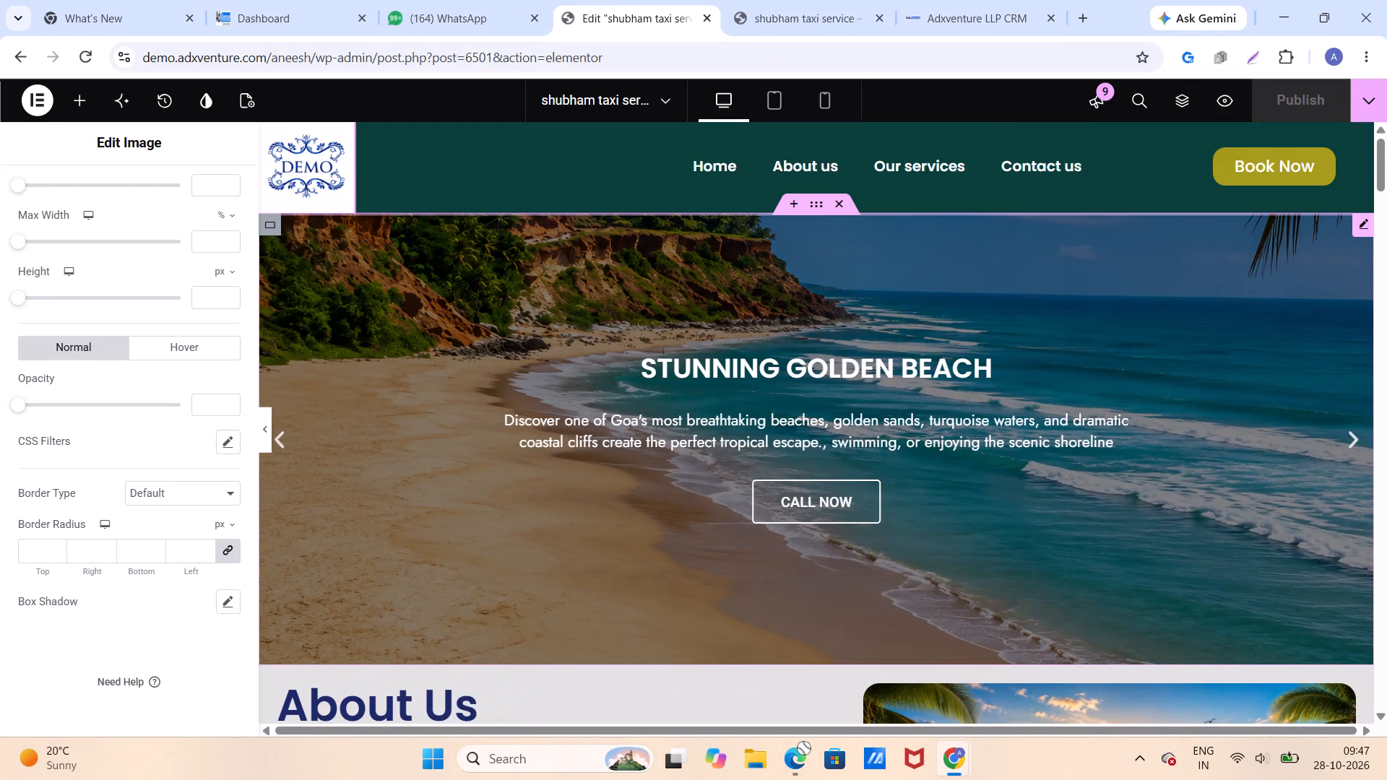
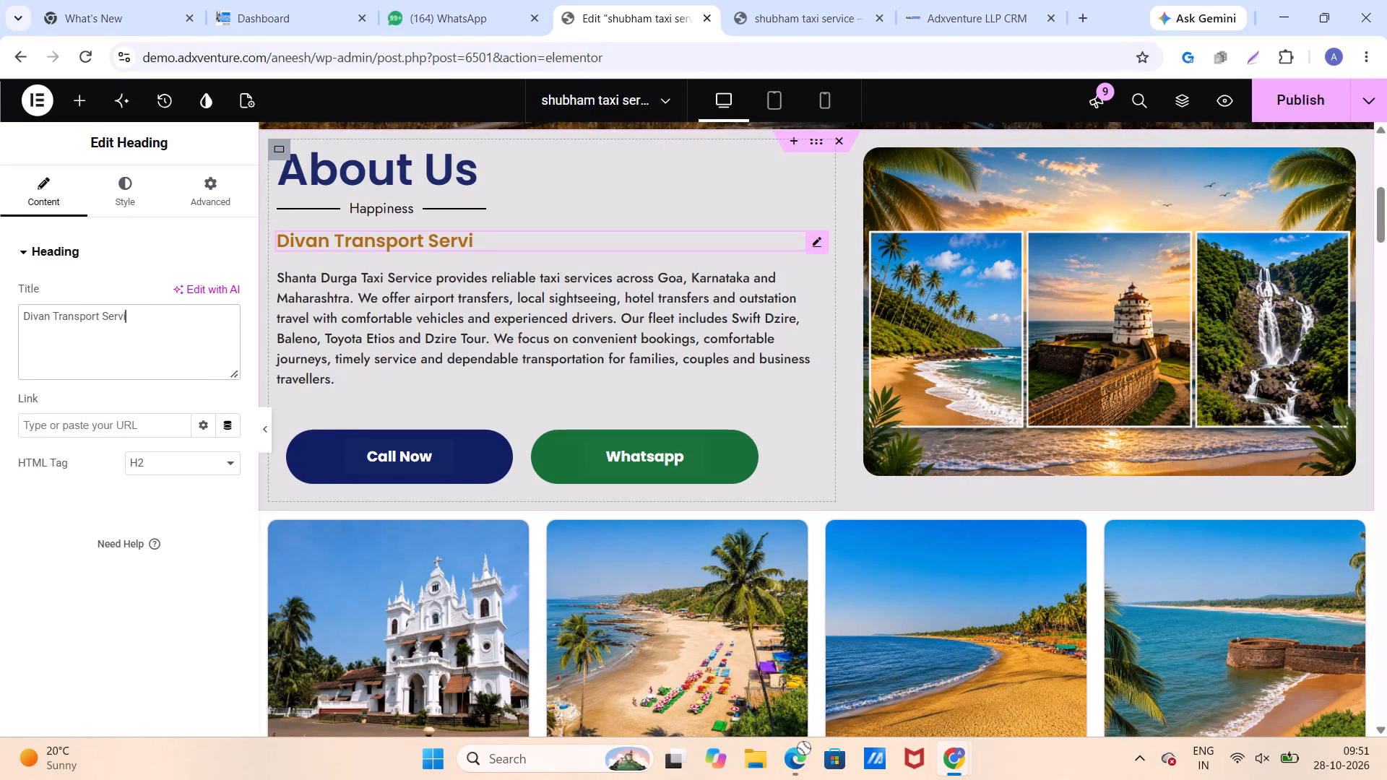
Complete the About Us subheading so it reads "Divan Transport Services".
{"action": "type", "text": "ces"}
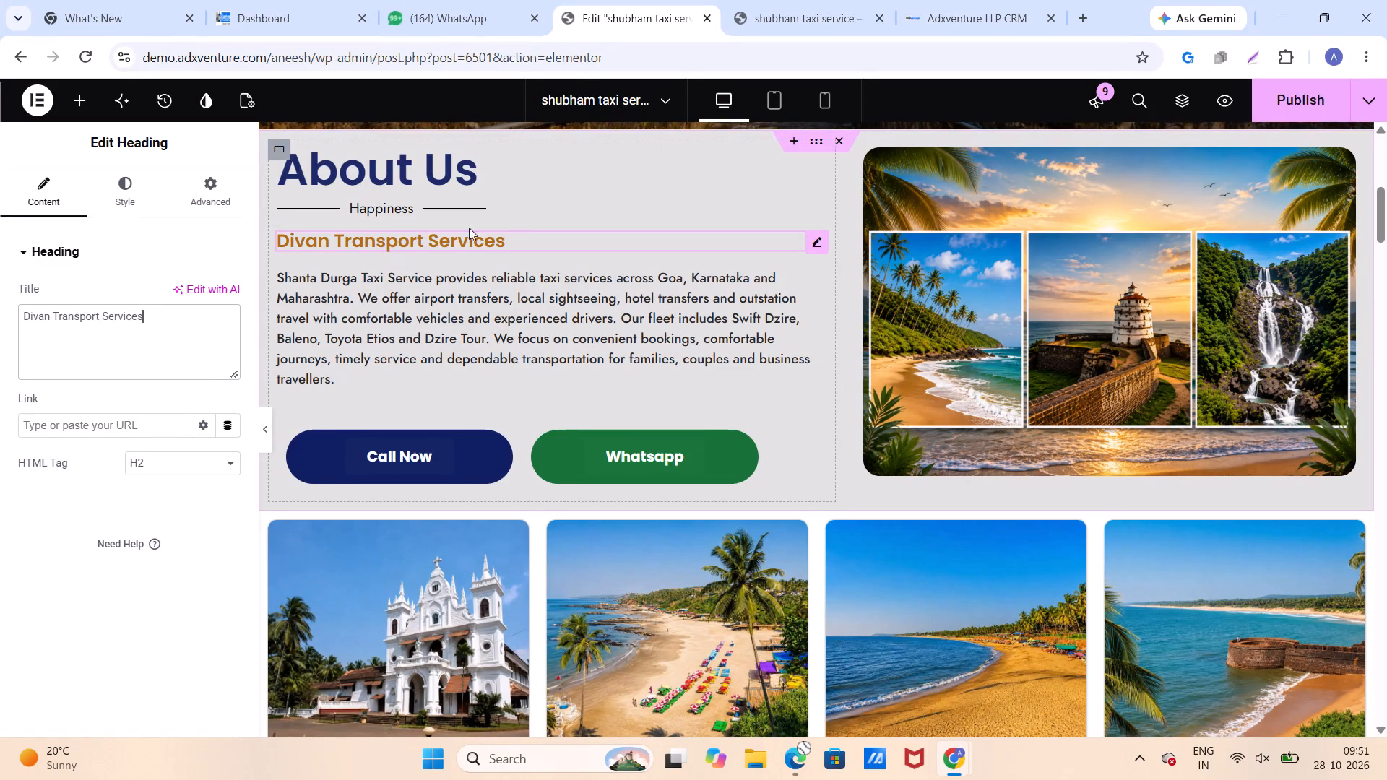
Replace "Shanta Durga Taxi Service" in the About Us paragraph with the subheading's text, "Divan Transport Services".
{"action": "left_click_drag", "start_coordinate": [155, 316], "coordinate": [0, 314]}
{"action": "key", "text": "ctrl+c"}
{"action": "left_click", "coordinate": [346, 309]}
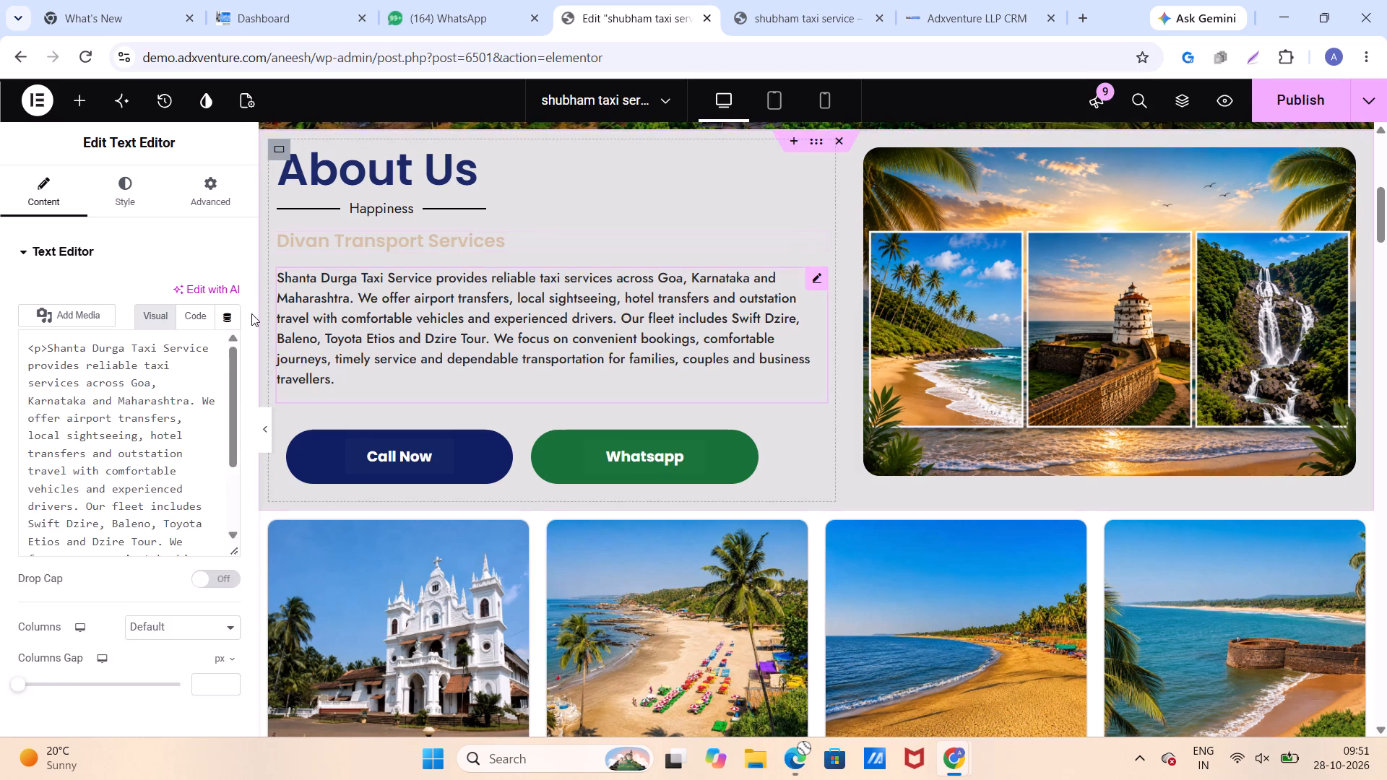
{"action": "left_click_drag", "start_coordinate": [208, 494], "coordinate": [29, 522]}
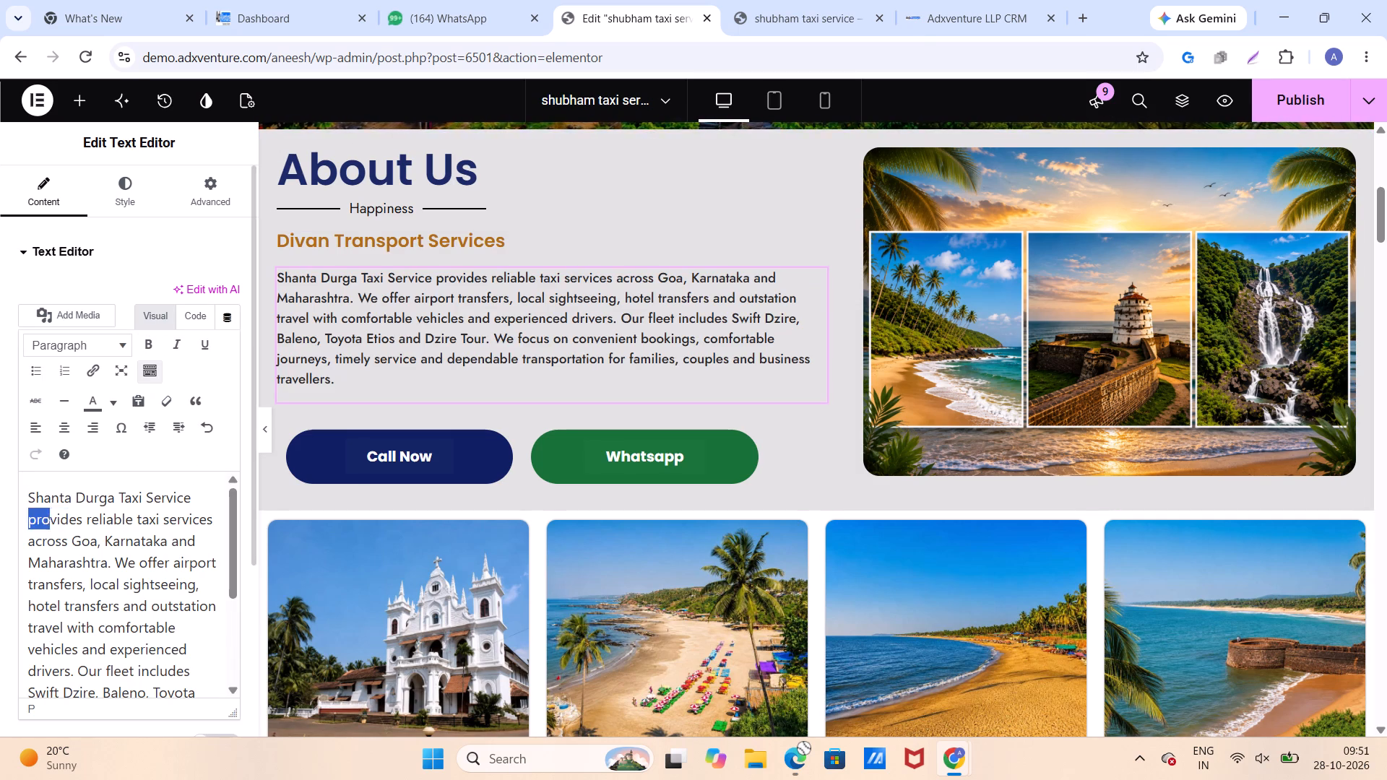
{"action": "left_click_drag", "start_coordinate": [29, 522], "coordinate": [4, 490]}
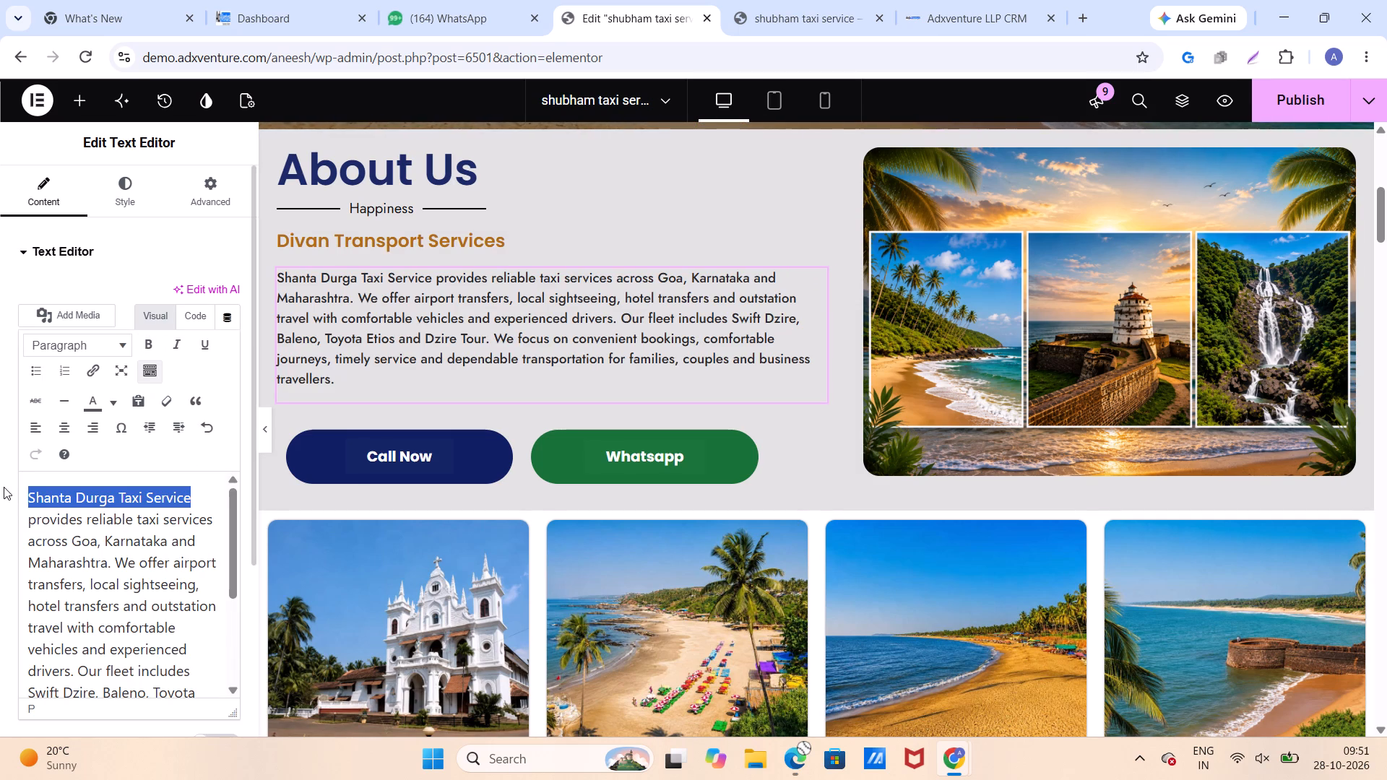
{"action": "key", "text": "ctrl+v"}
Look over the page's section order, from About Us through the beach cards and Our Services to the car cards.
{"action": "scroll", "coordinate": [381, 328], "scroll_direction": "down", "scroll_amount": 4}
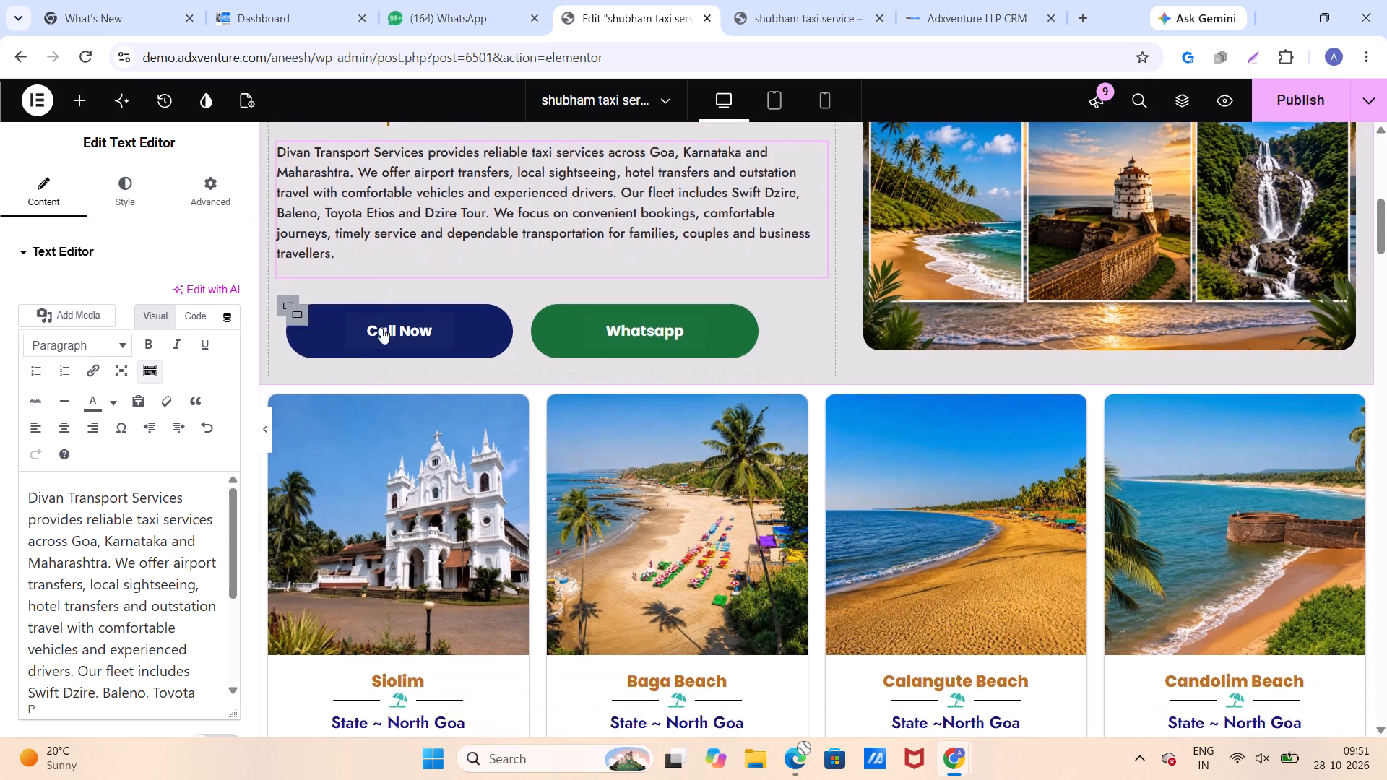
{"action": "scroll", "coordinate": [381, 328], "scroll_direction": "down", "scroll_amount": 4}
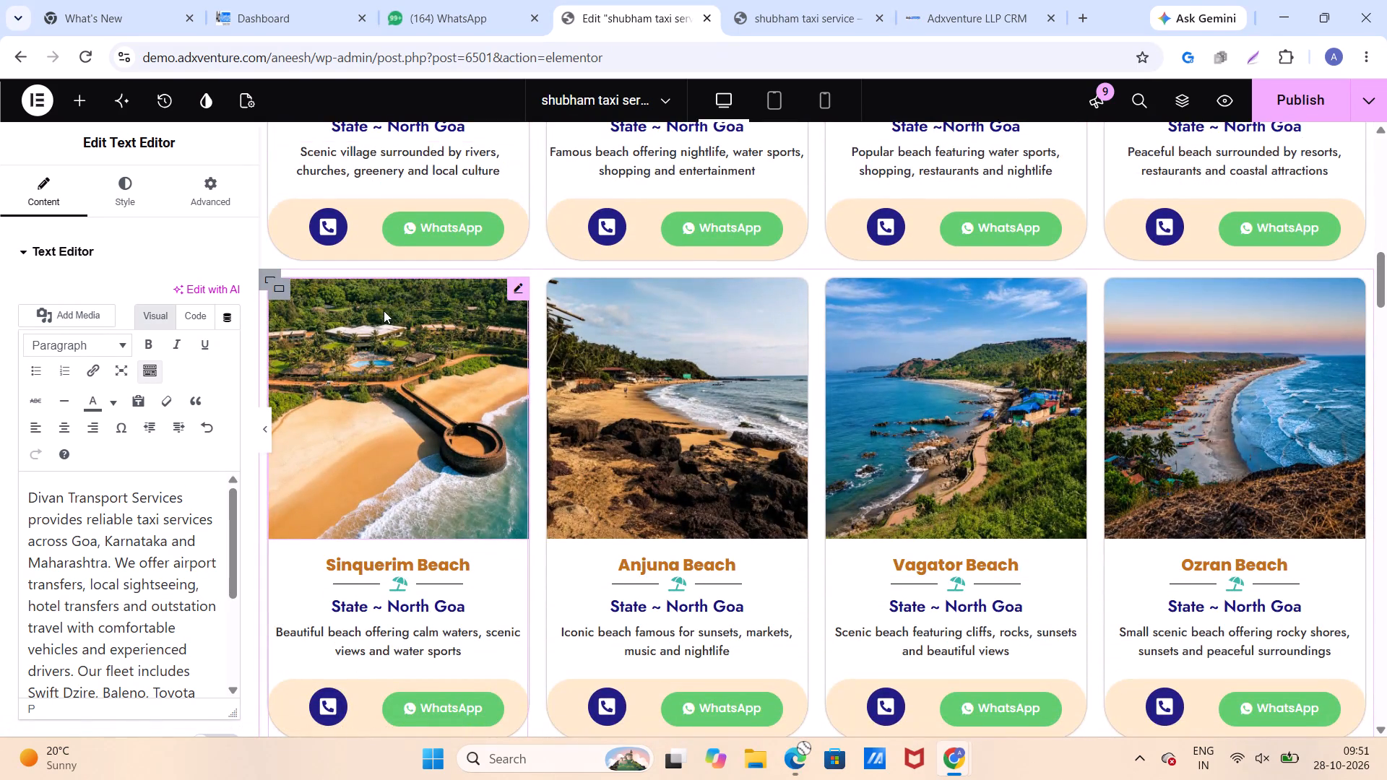
{"action": "scroll", "coordinate": [426, 398], "scroll_direction": "down", "scroll_amount": 20}
{"action": "scroll", "coordinate": [436, 377], "scroll_direction": "down", "scroll_amount": 2}
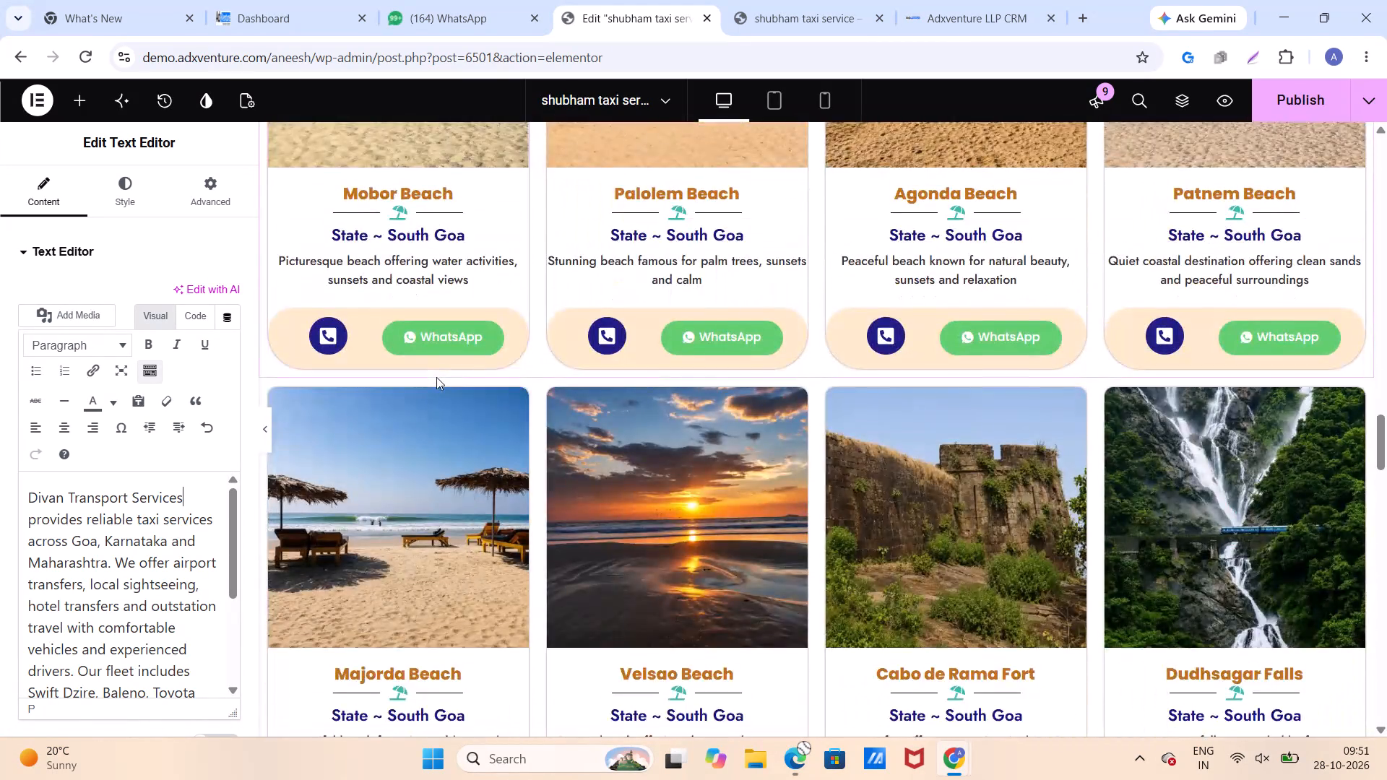
{"action": "scroll", "coordinate": [436, 377], "scroll_direction": "down", "scroll_amount": 5}
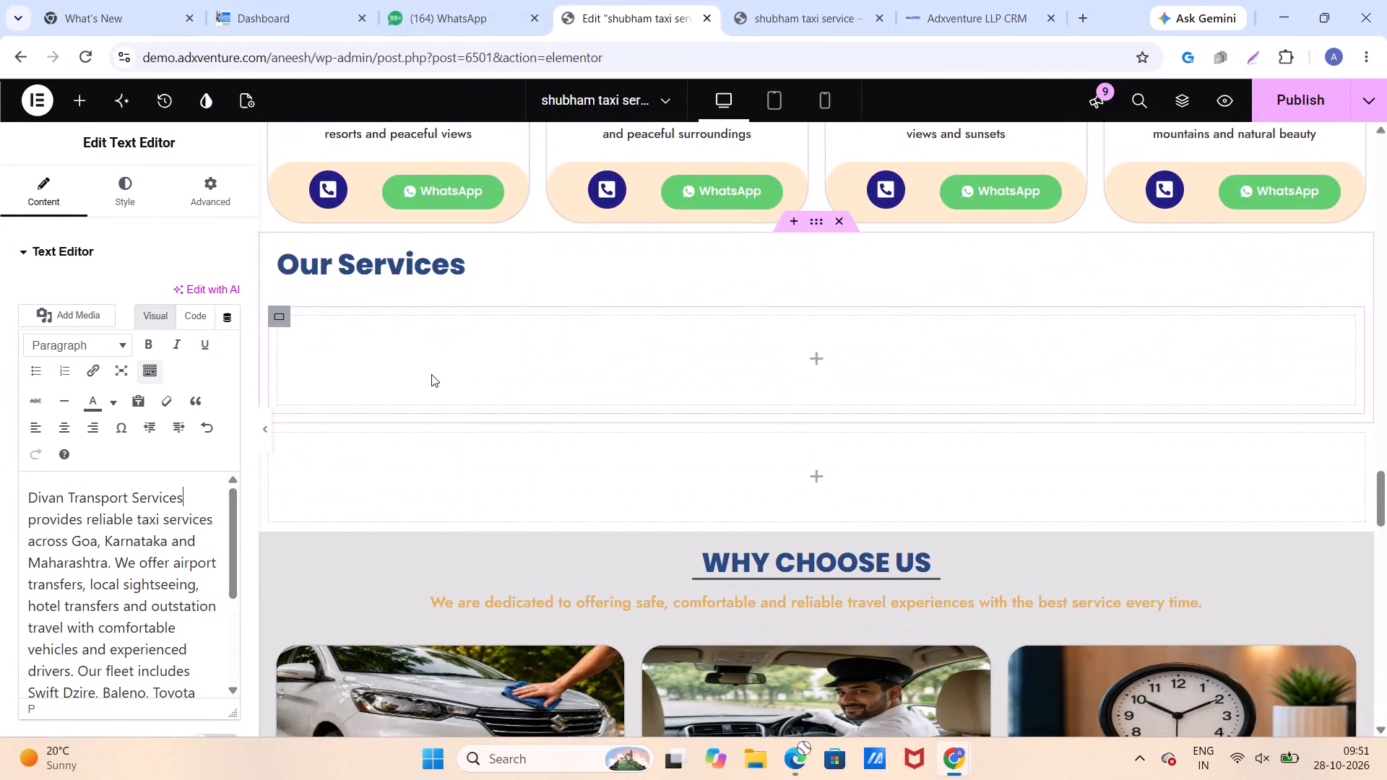
{"action": "scroll", "coordinate": [431, 374], "scroll_direction": "down", "scroll_amount": 8}
{"action": "scroll", "coordinate": [428, 374], "scroll_direction": "up", "scroll_amount": 1}
{"action": "scroll", "coordinate": [428, 374], "scroll_direction": "down", "scroll_amount": 4}
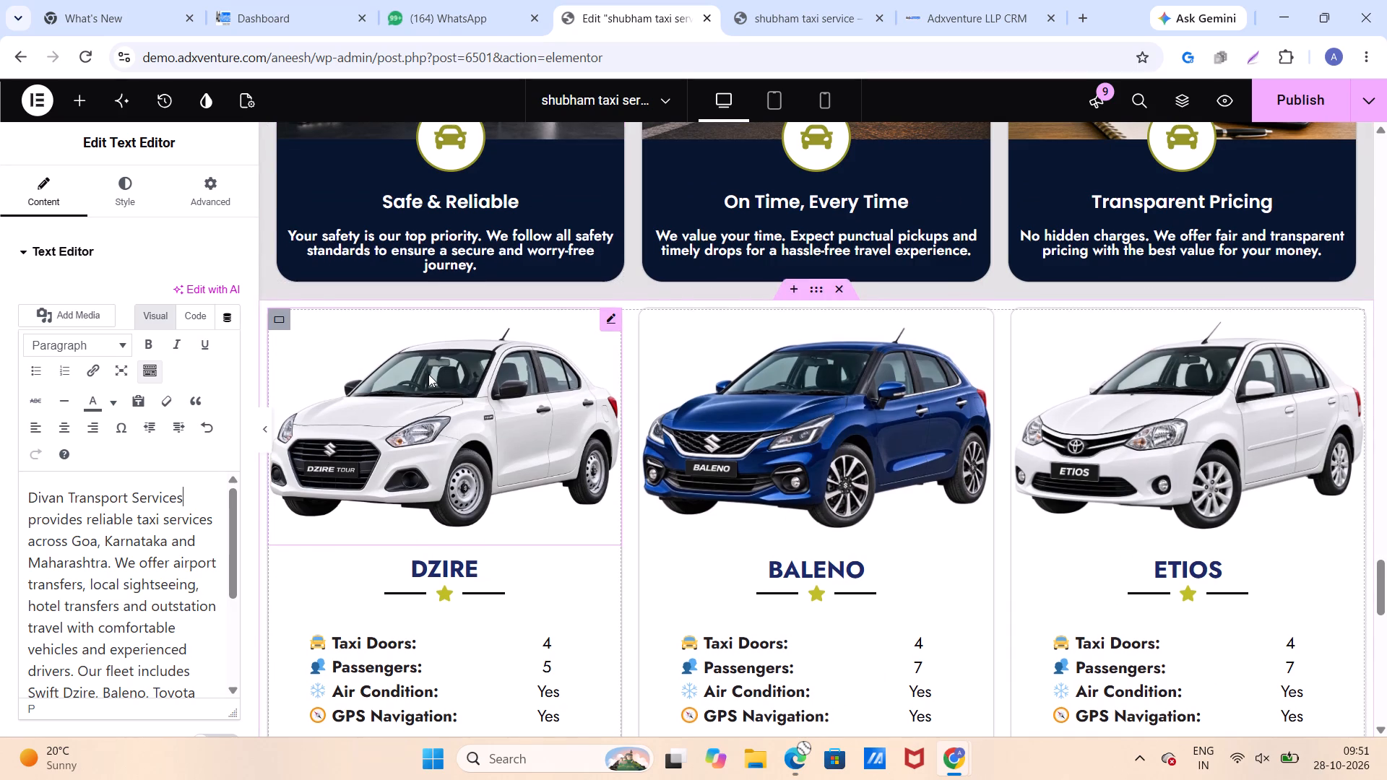
{"action": "scroll", "coordinate": [428, 374], "scroll_direction": "up", "scroll_amount": 19}
{"action": "scroll", "coordinate": [428, 374], "scroll_direction": "up", "scroll_amount": 4}
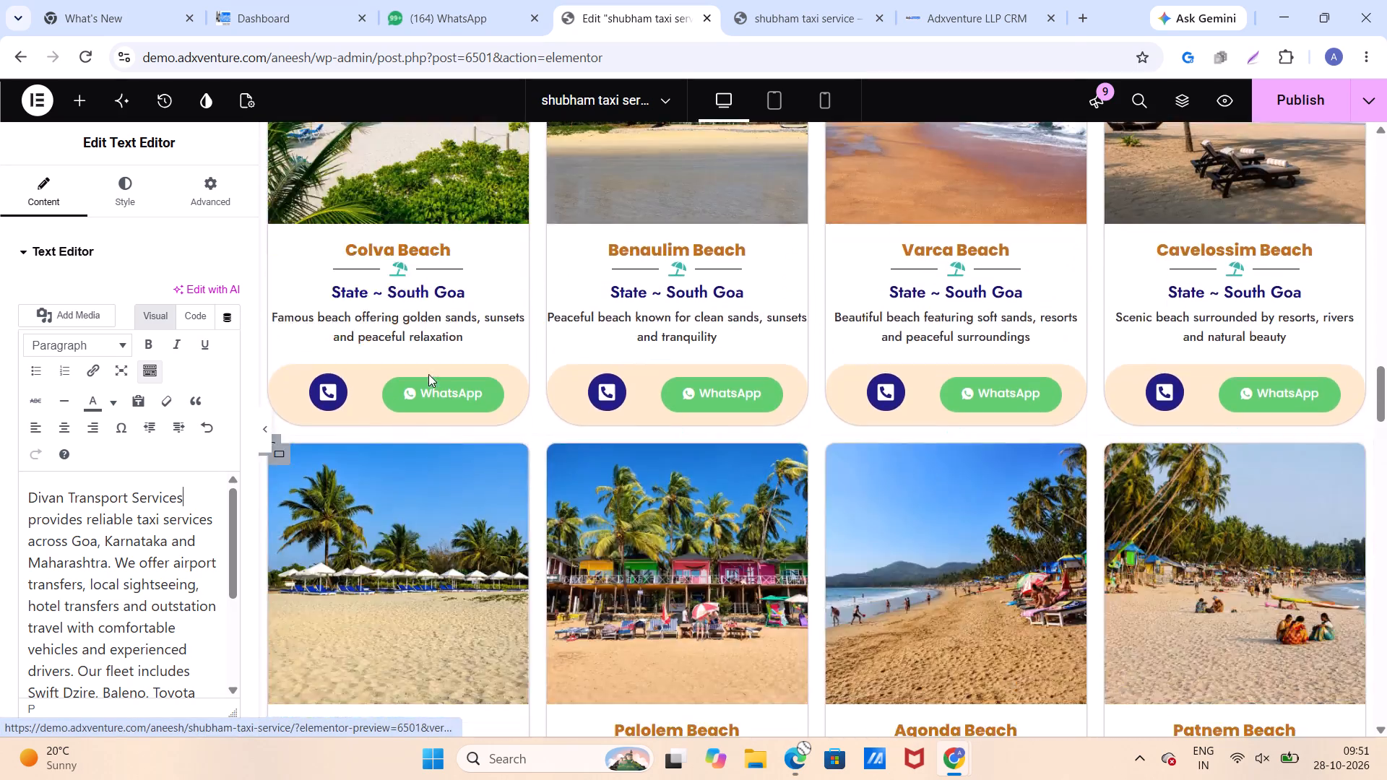
{"action": "scroll", "coordinate": [428, 374], "scroll_direction": "up", "scroll_amount": 20}
{"action": "scroll", "coordinate": [424, 370], "scroll_direction": "up", "scroll_amount": 6}
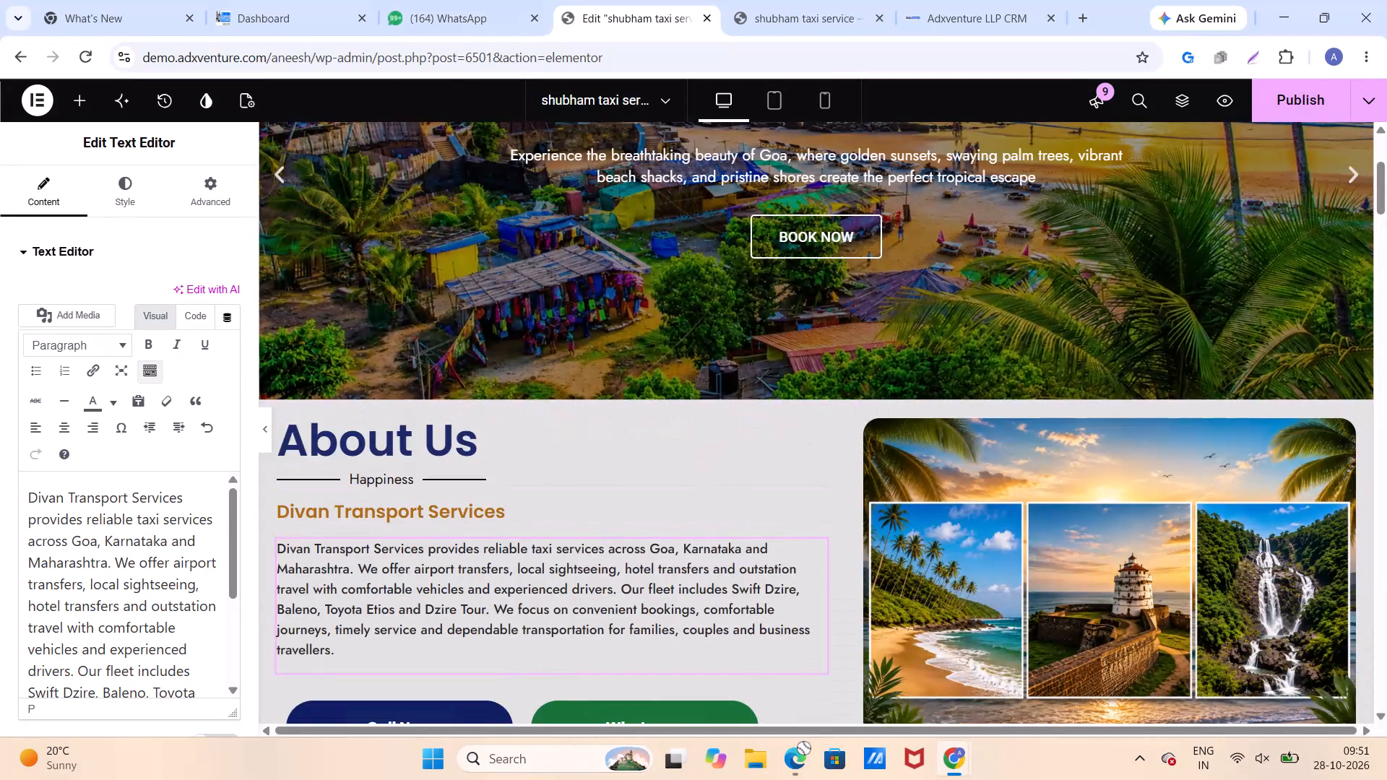
{"action": "scroll", "coordinate": [424, 370], "scroll_direction": "down", "scroll_amount": 10}
{"action": "scroll", "coordinate": [424, 370], "scroll_direction": "up", "scroll_amount": 4}
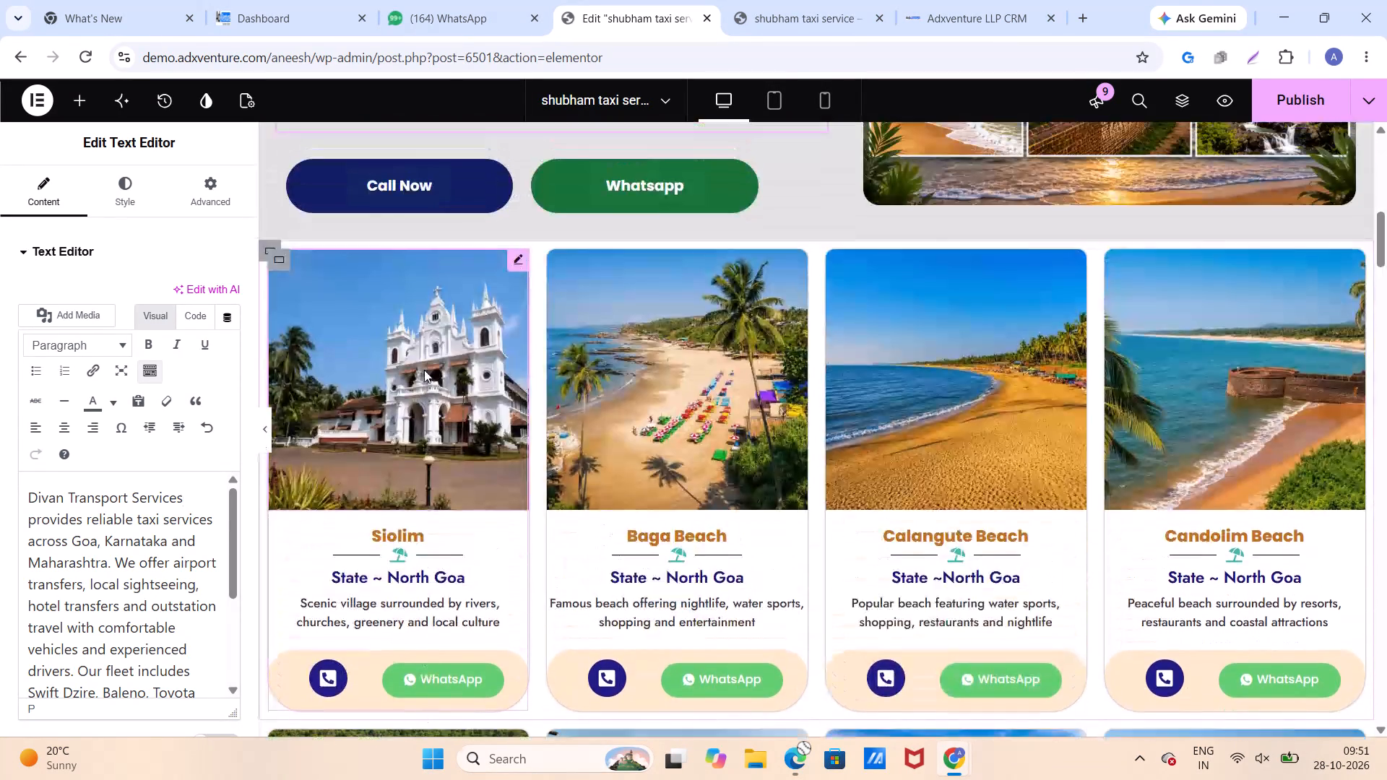
{"action": "scroll", "coordinate": [424, 370], "scroll_direction": "up", "scroll_amount": 1}
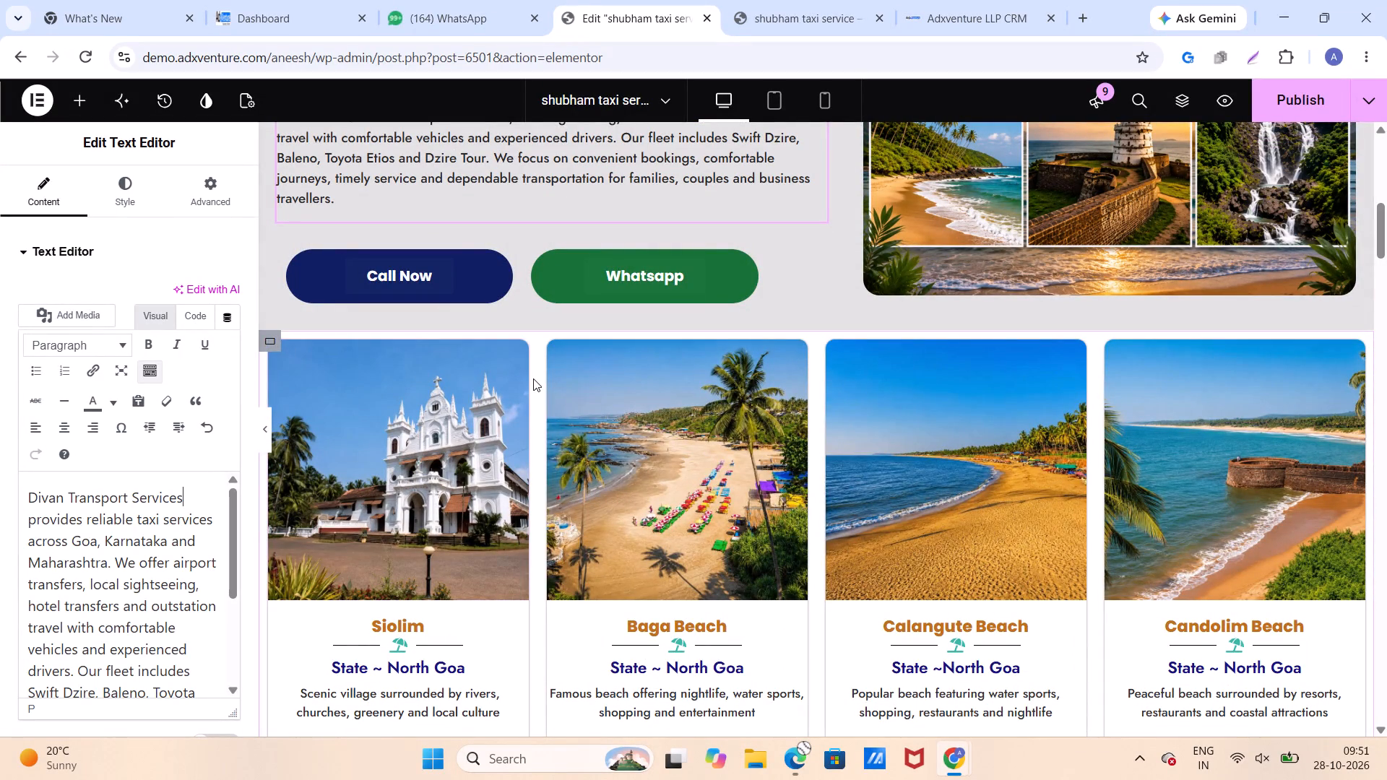
Move the Our Services section up to sit between the About Us section and the first row of beach cards.
{"action": "left_click", "coordinate": [271, 339]}
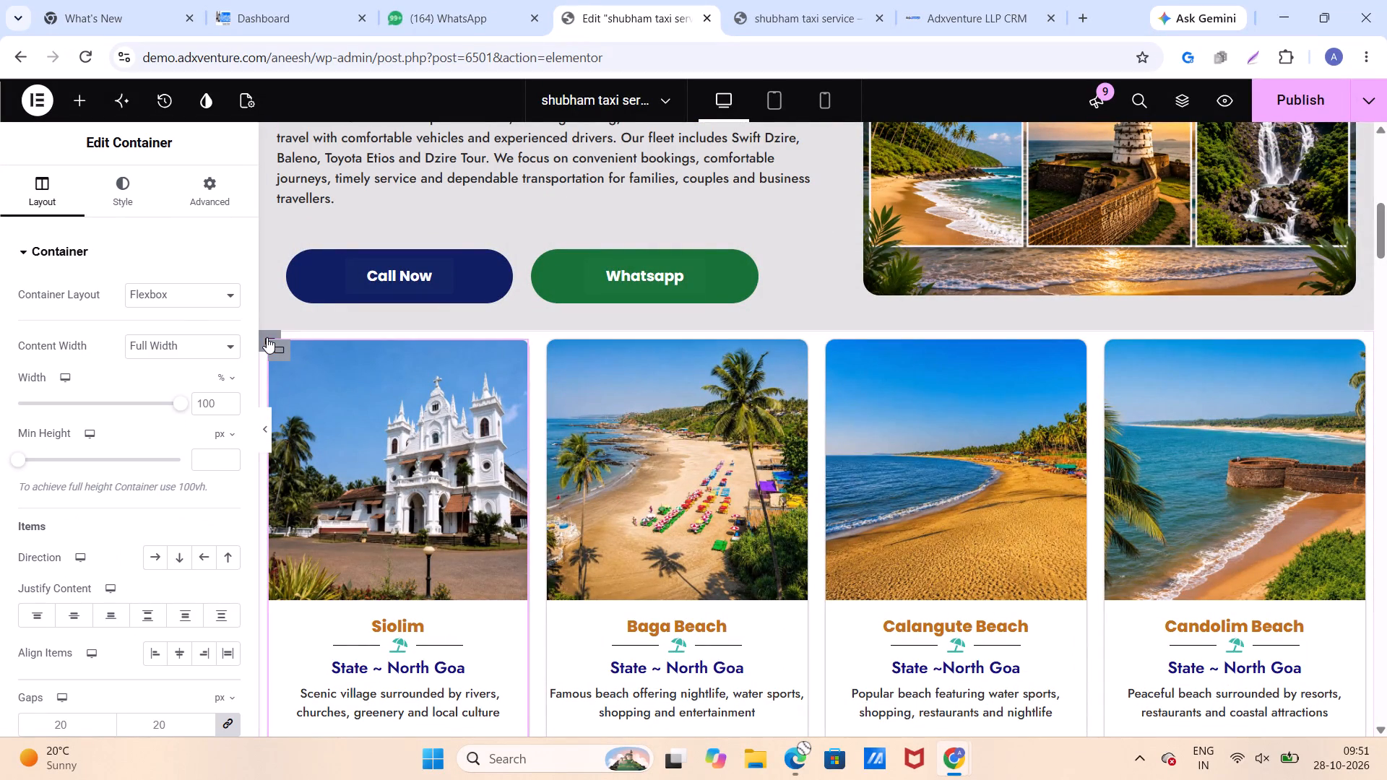
{"action": "left_click", "coordinate": [266, 336]}
{"action": "scroll", "coordinate": [523, 394], "scroll_direction": "down", "scroll_amount": 6}
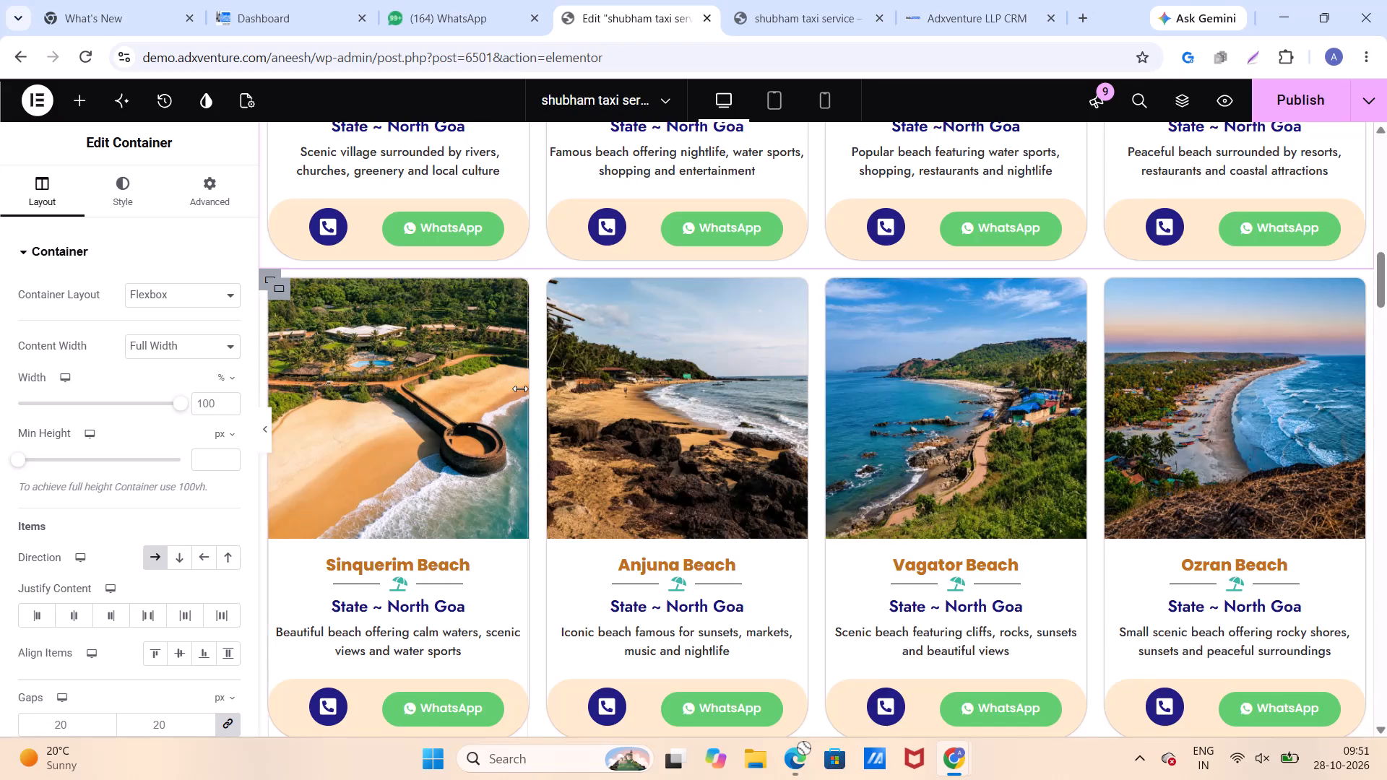
{"action": "scroll", "coordinate": [520, 389], "scroll_direction": "down", "scroll_amount": 10}
{"action": "scroll", "coordinate": [518, 385], "scroll_direction": "up", "scroll_amount": 1}
{"action": "scroll", "coordinate": [518, 385], "scroll_direction": "down", "scroll_amount": 15}
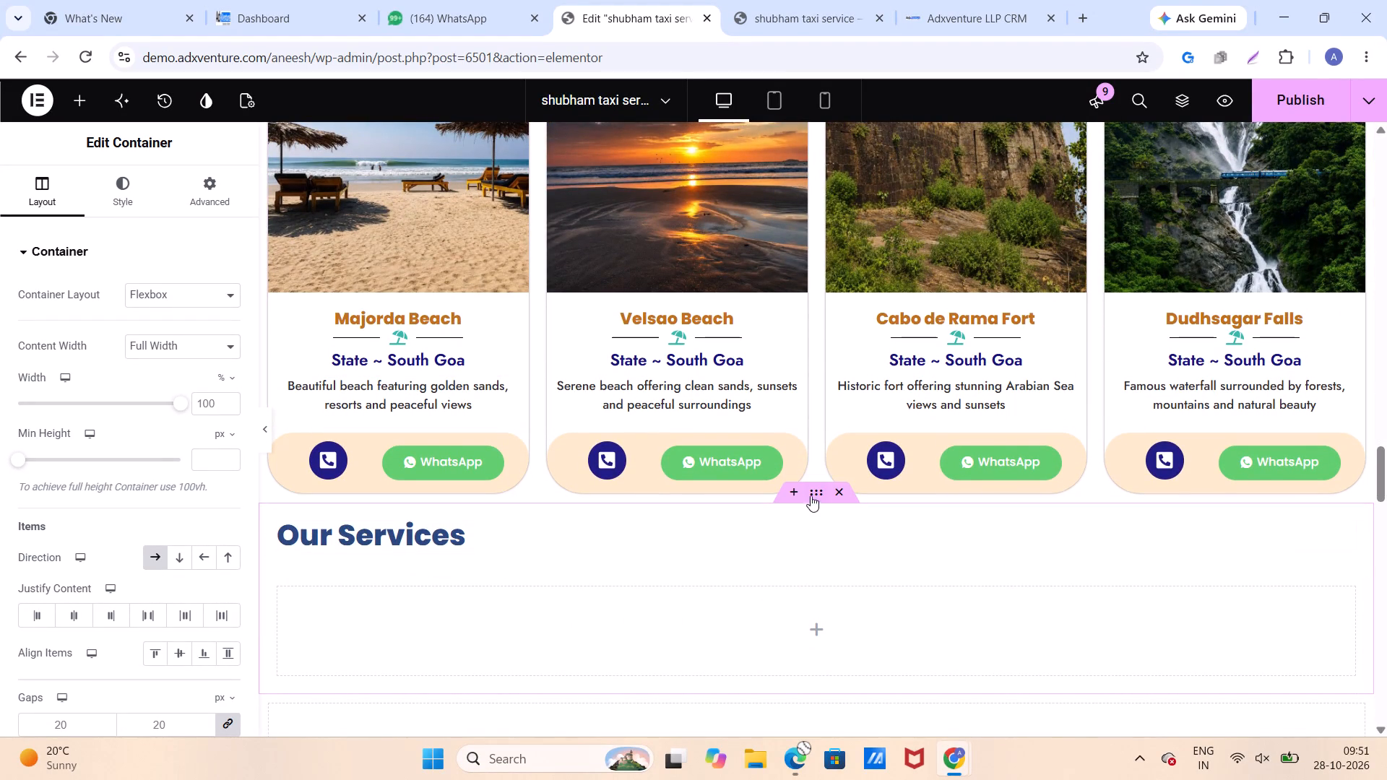
{"action": "left_click_drag", "start_coordinate": [814, 490], "coordinate": [731, 100]}
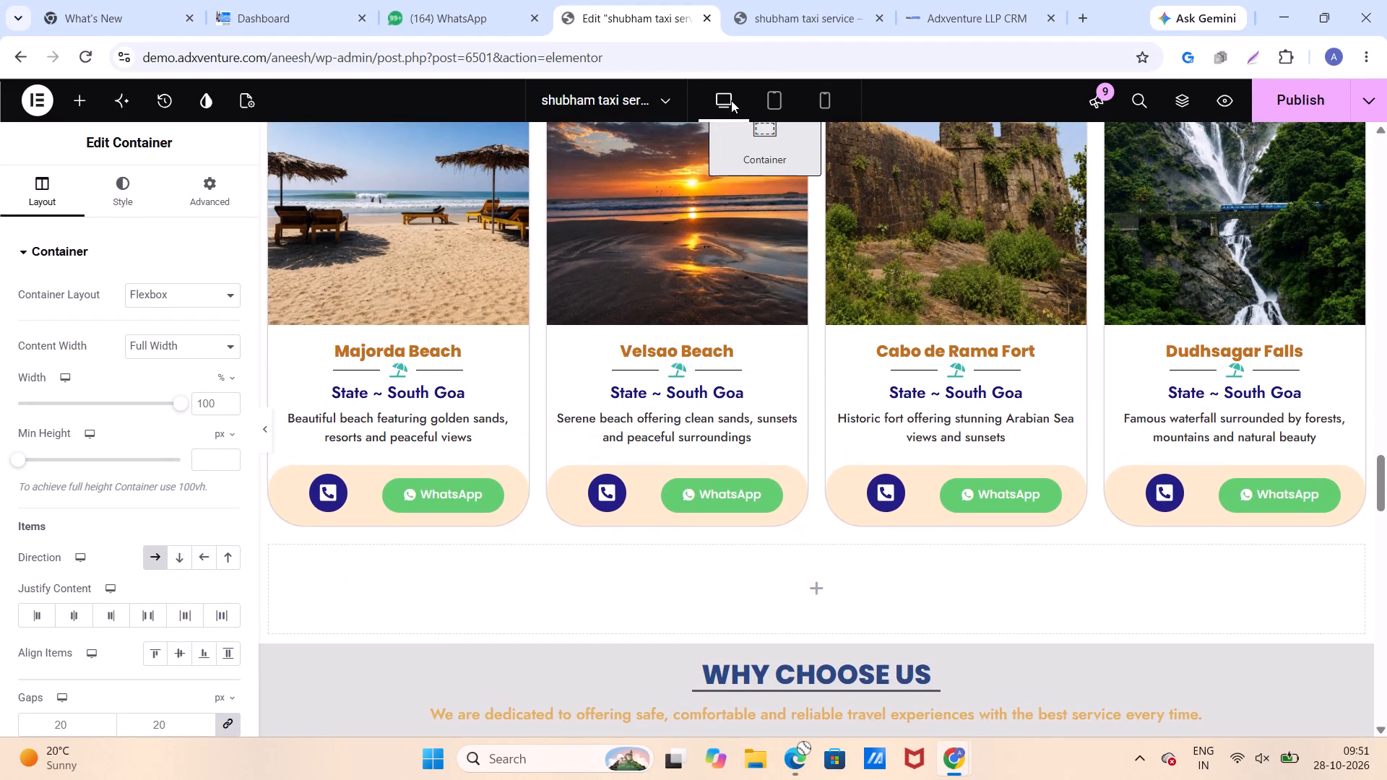
{"action": "left_click_drag", "start_coordinate": [731, 100], "coordinate": [735, 77]}
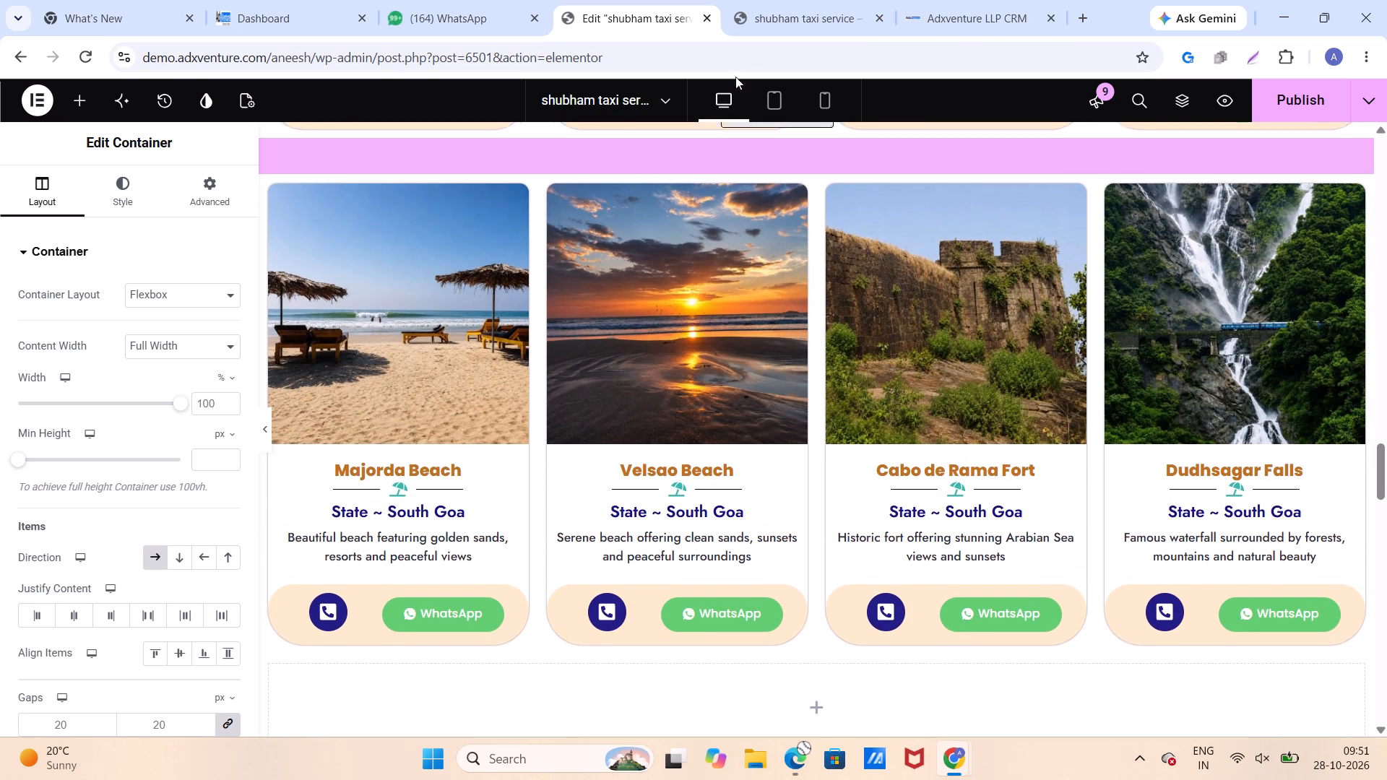
{"action": "left_click_drag", "start_coordinate": [735, 77], "coordinate": [719, 83]}
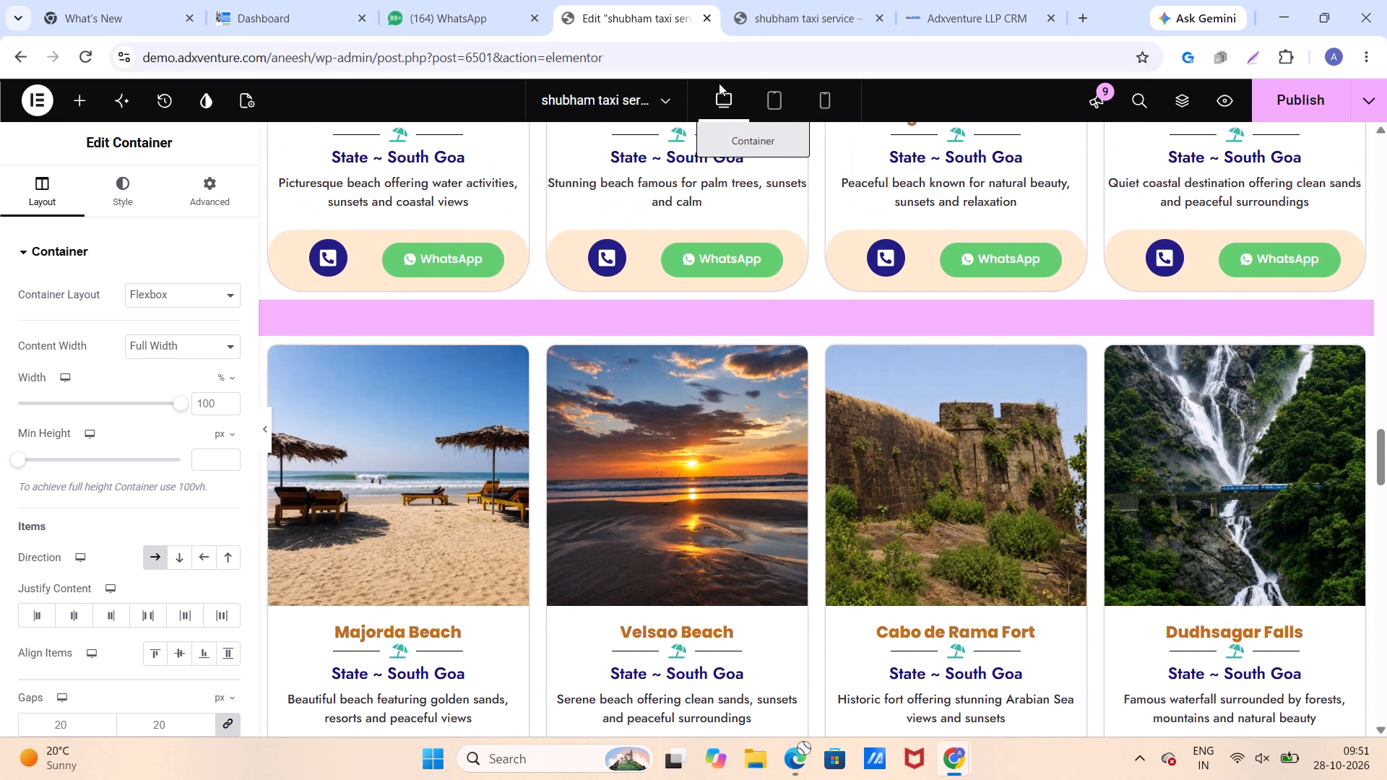
{"action": "left_click_drag", "start_coordinate": [719, 83], "coordinate": [770, 93]}
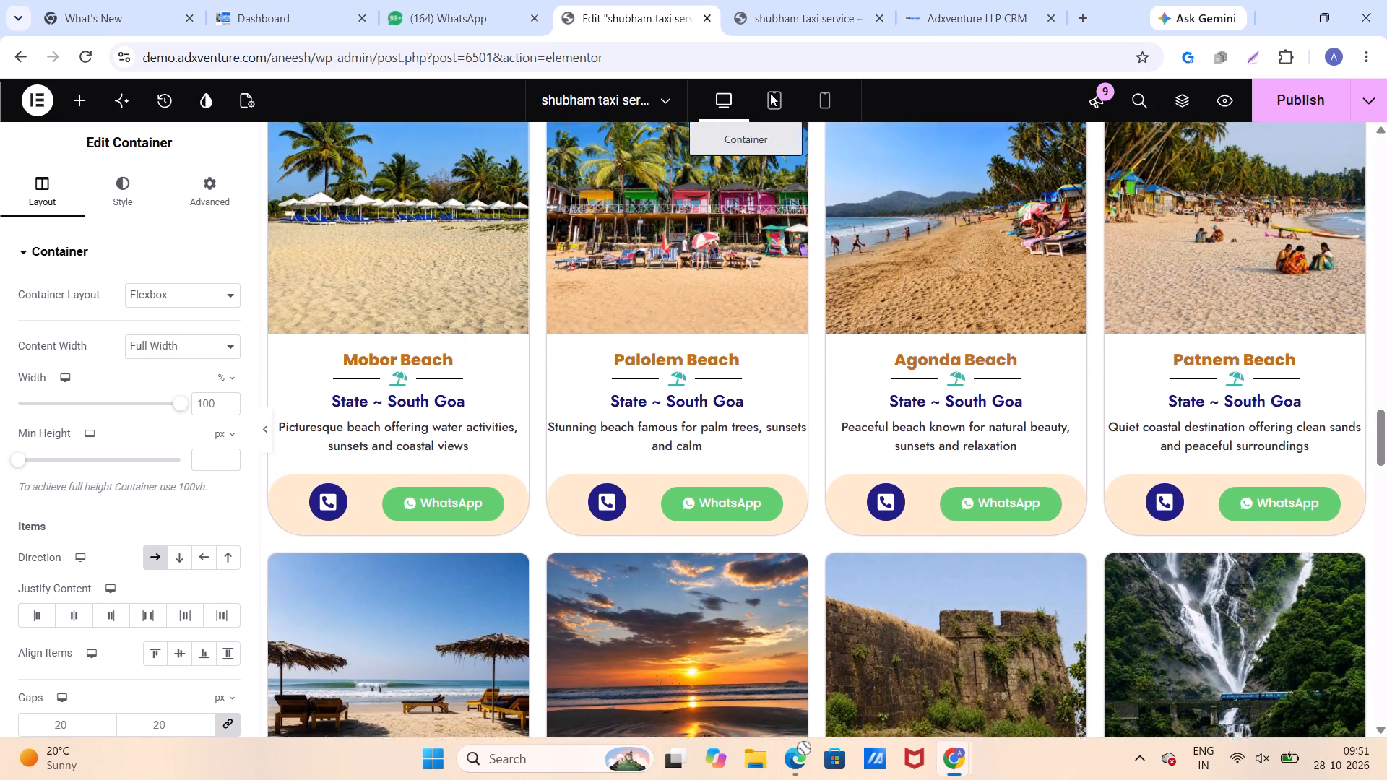
{"action": "left_click_drag", "start_coordinate": [770, 93], "coordinate": [718, 108]}
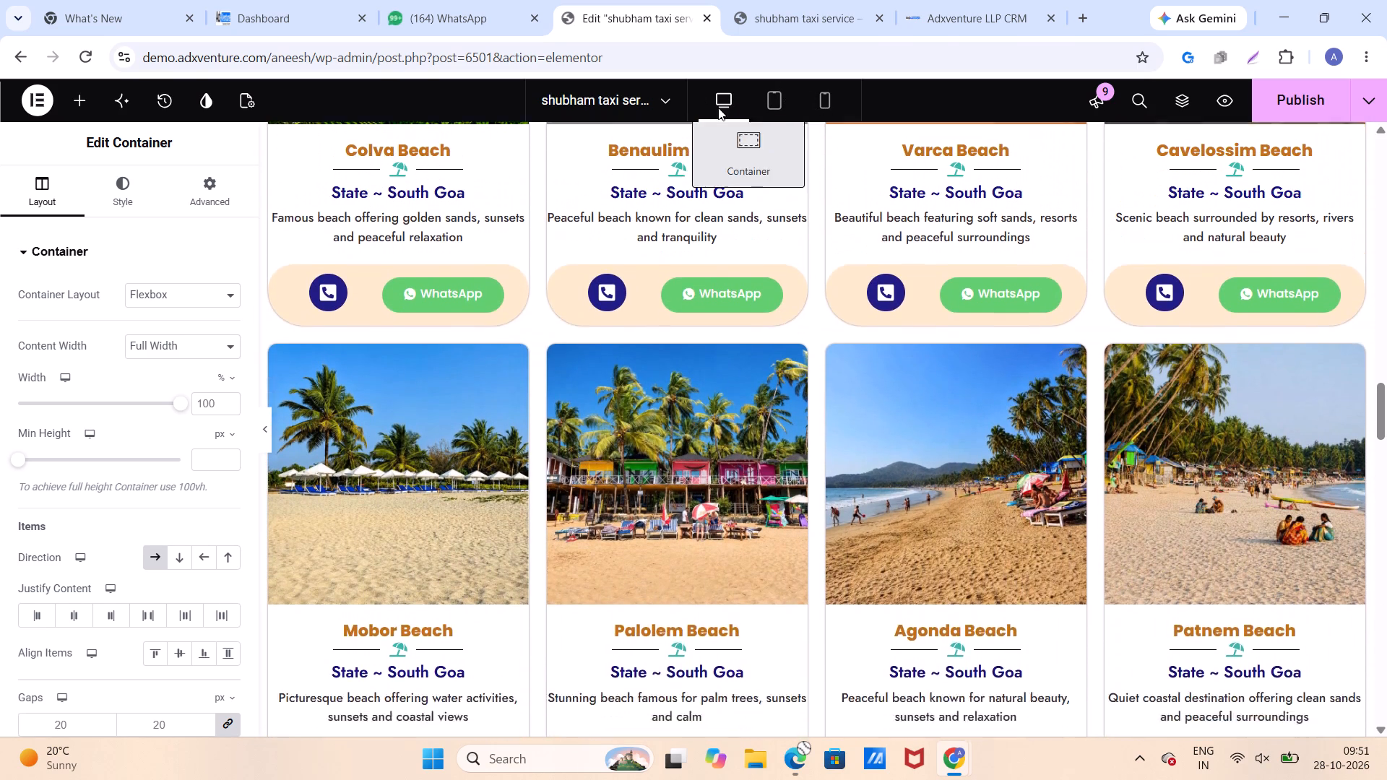
{"action": "left_click_drag", "start_coordinate": [718, 108], "coordinate": [907, 103]}
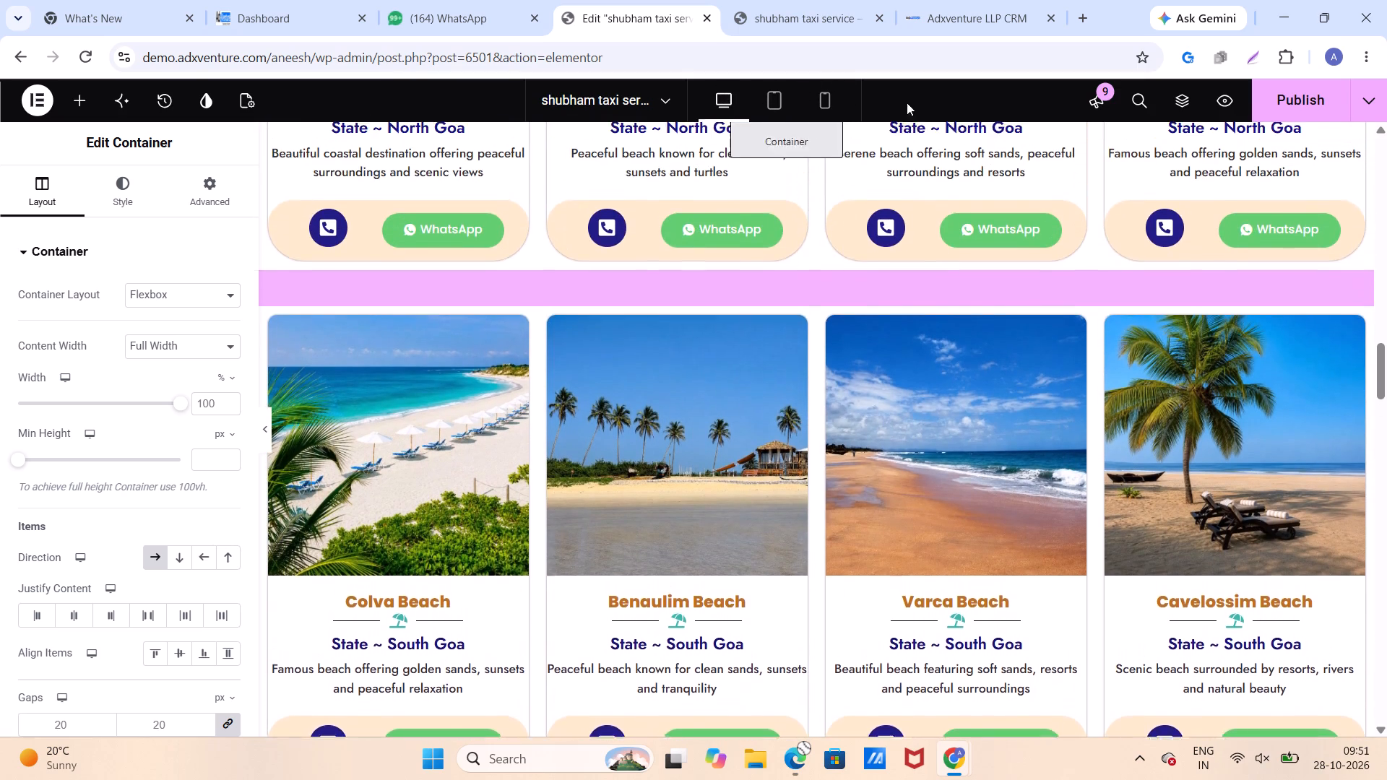
{"action": "left_click_drag", "start_coordinate": [907, 103], "coordinate": [829, 100]}
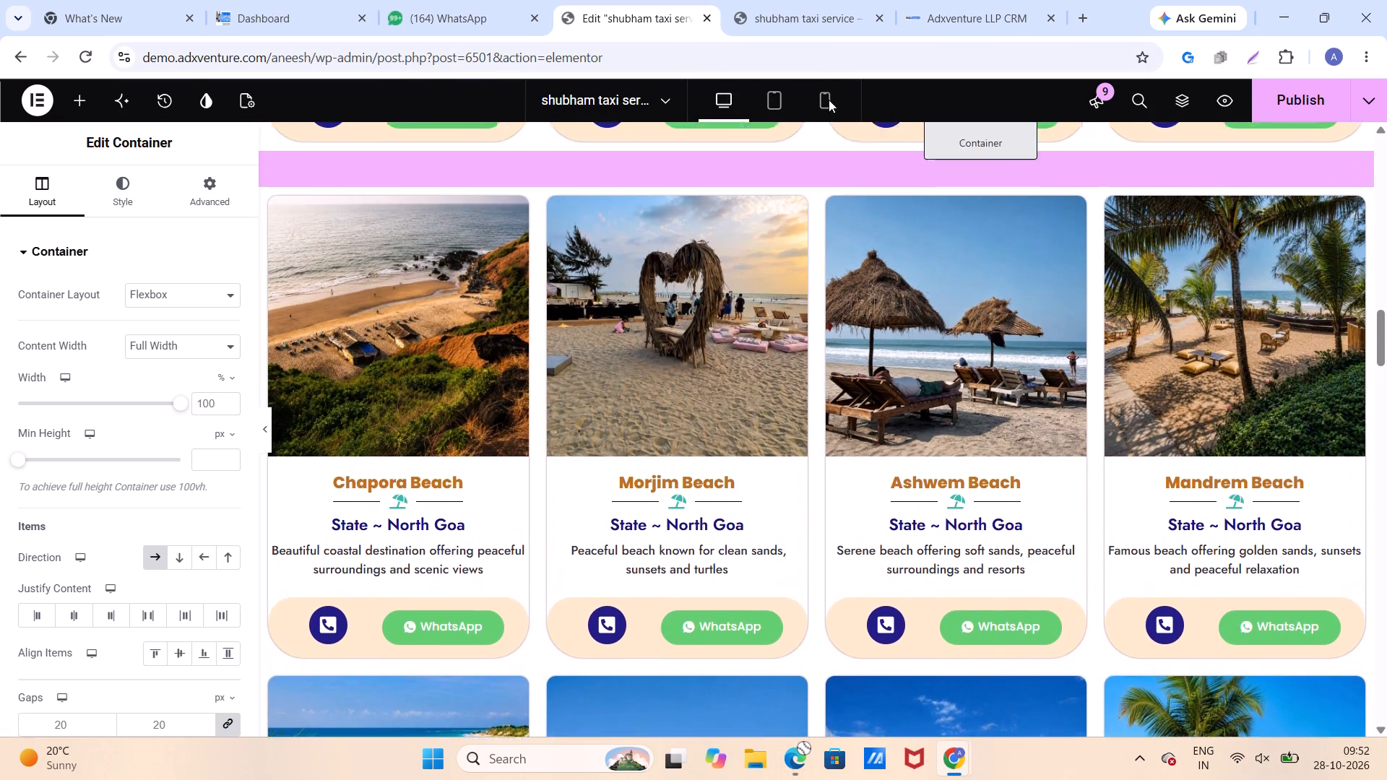
{"action": "left_click_drag", "start_coordinate": [829, 100], "coordinate": [816, 108]}
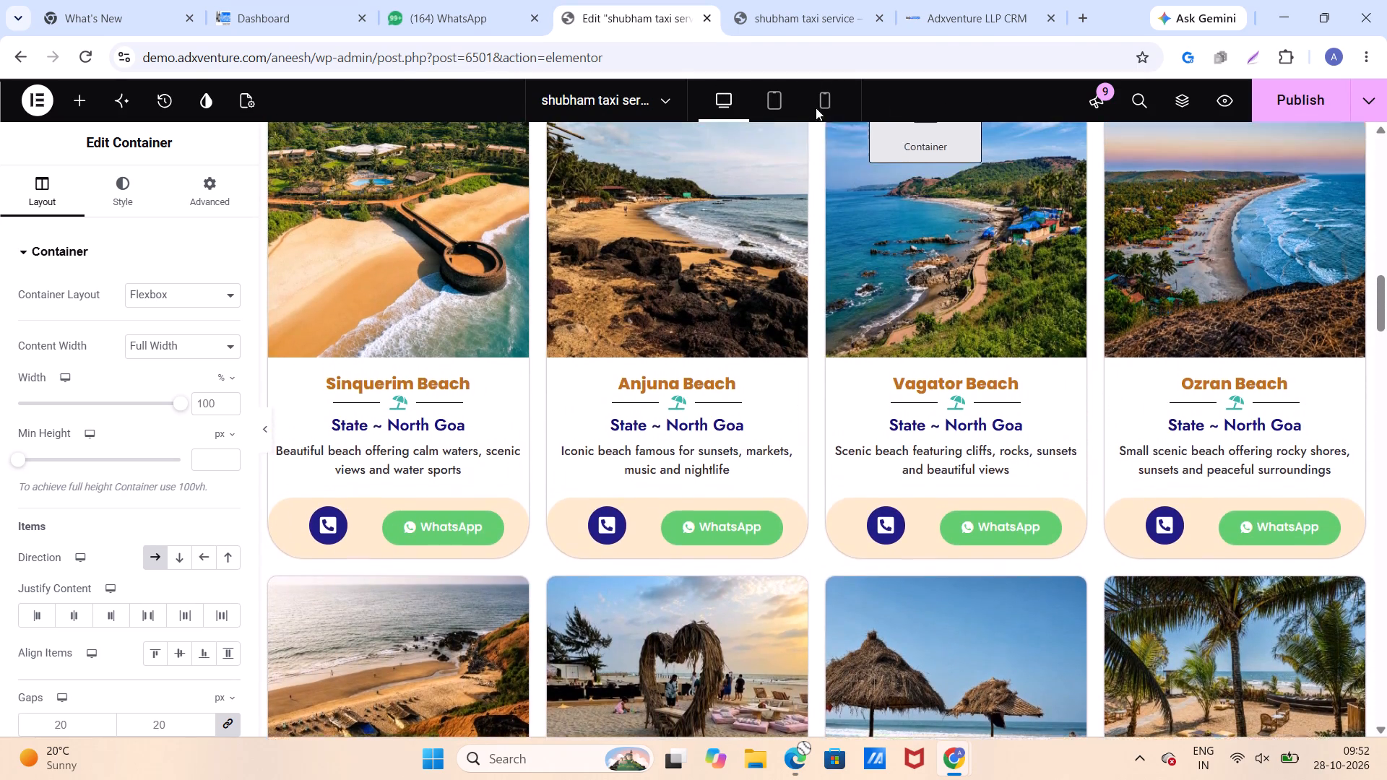
{"action": "left_click_drag", "start_coordinate": [816, 108], "coordinate": [859, 108]}
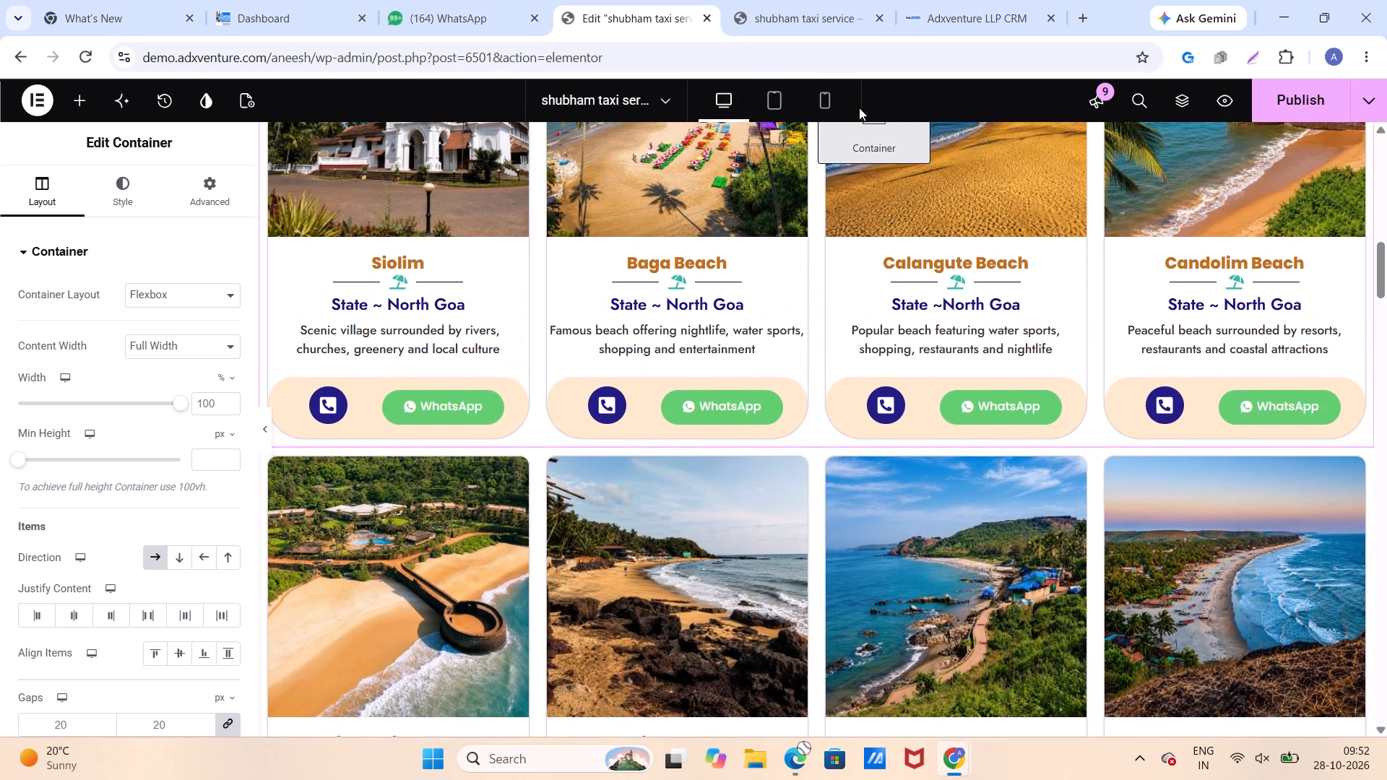
{"action": "left_click_drag", "start_coordinate": [859, 108], "coordinate": [876, 253]}
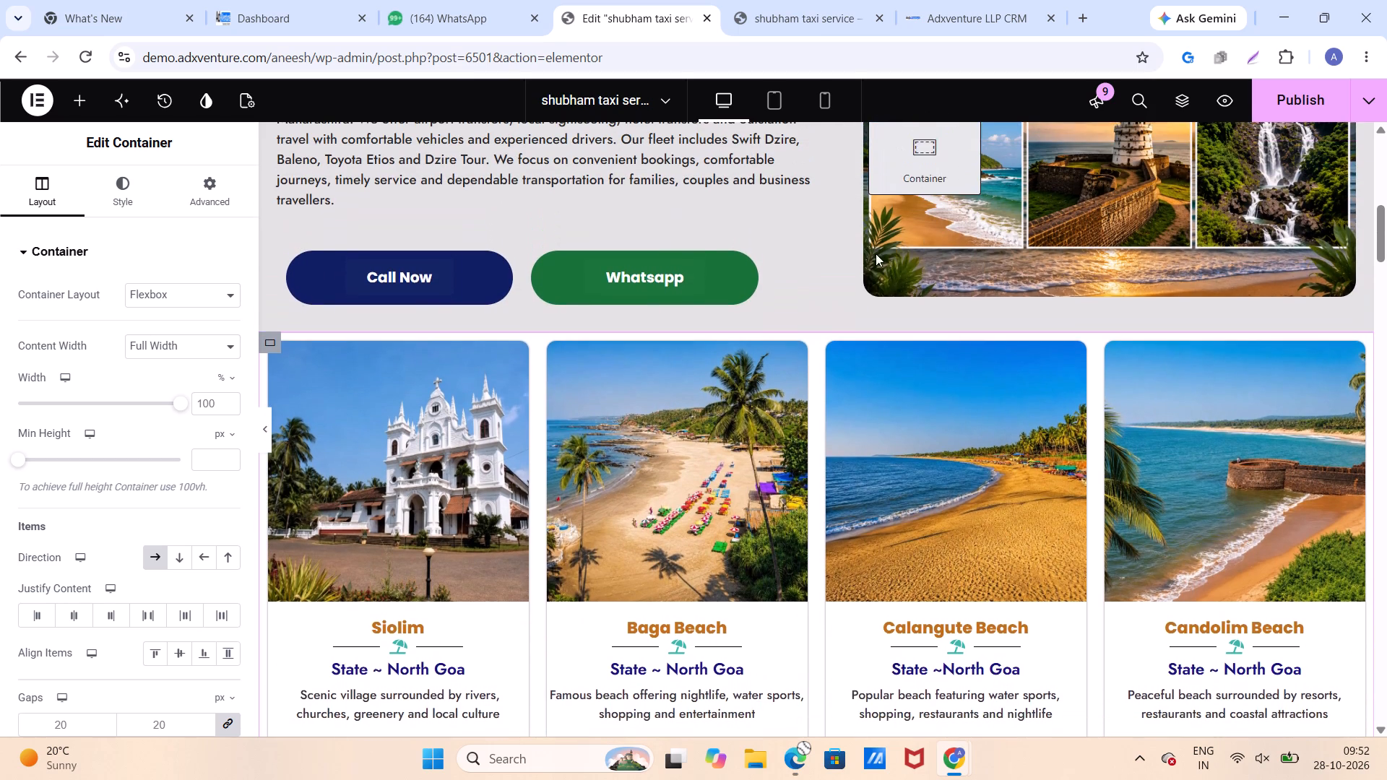
{"action": "left_click_drag", "start_coordinate": [876, 253], "coordinate": [864, 308]}
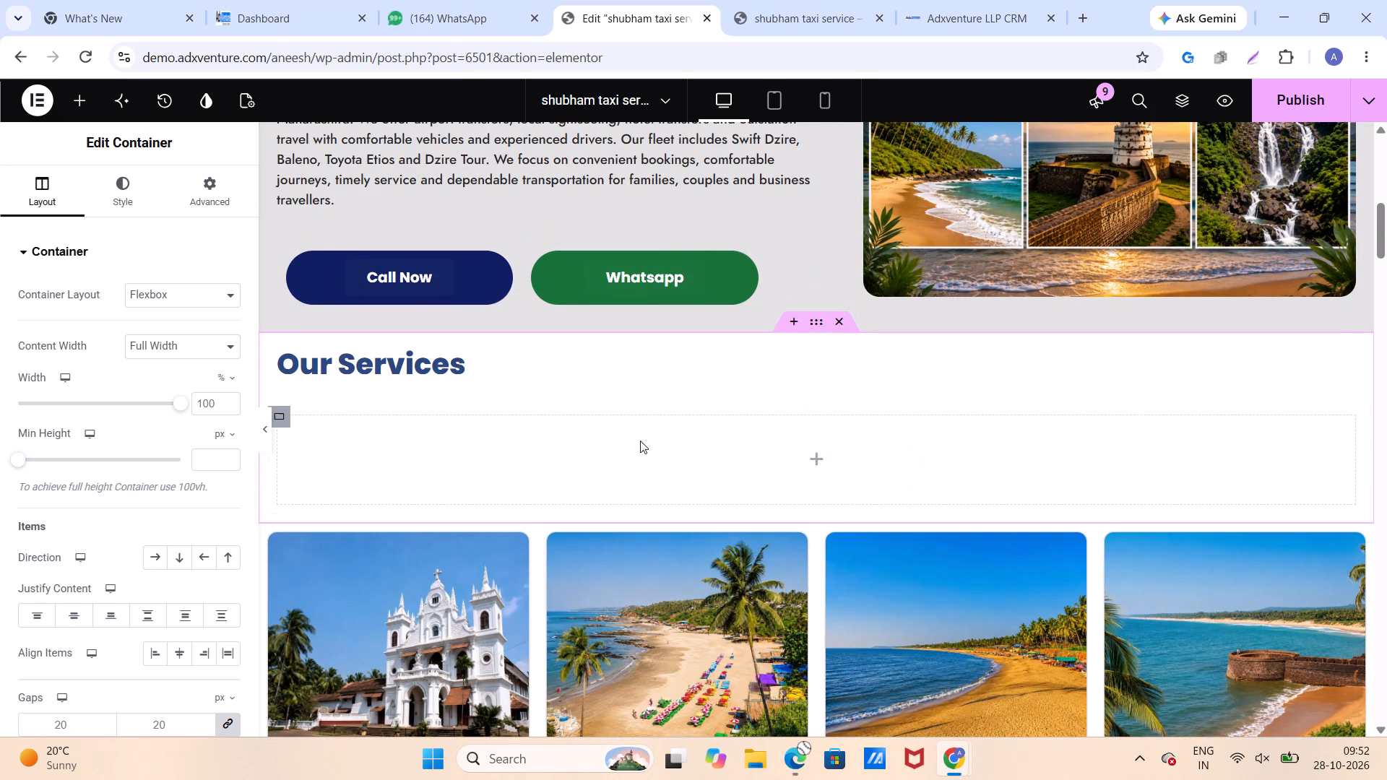
Delete the empty container beneath the Our Services heading.
{"action": "left_click", "coordinate": [442, 465]}
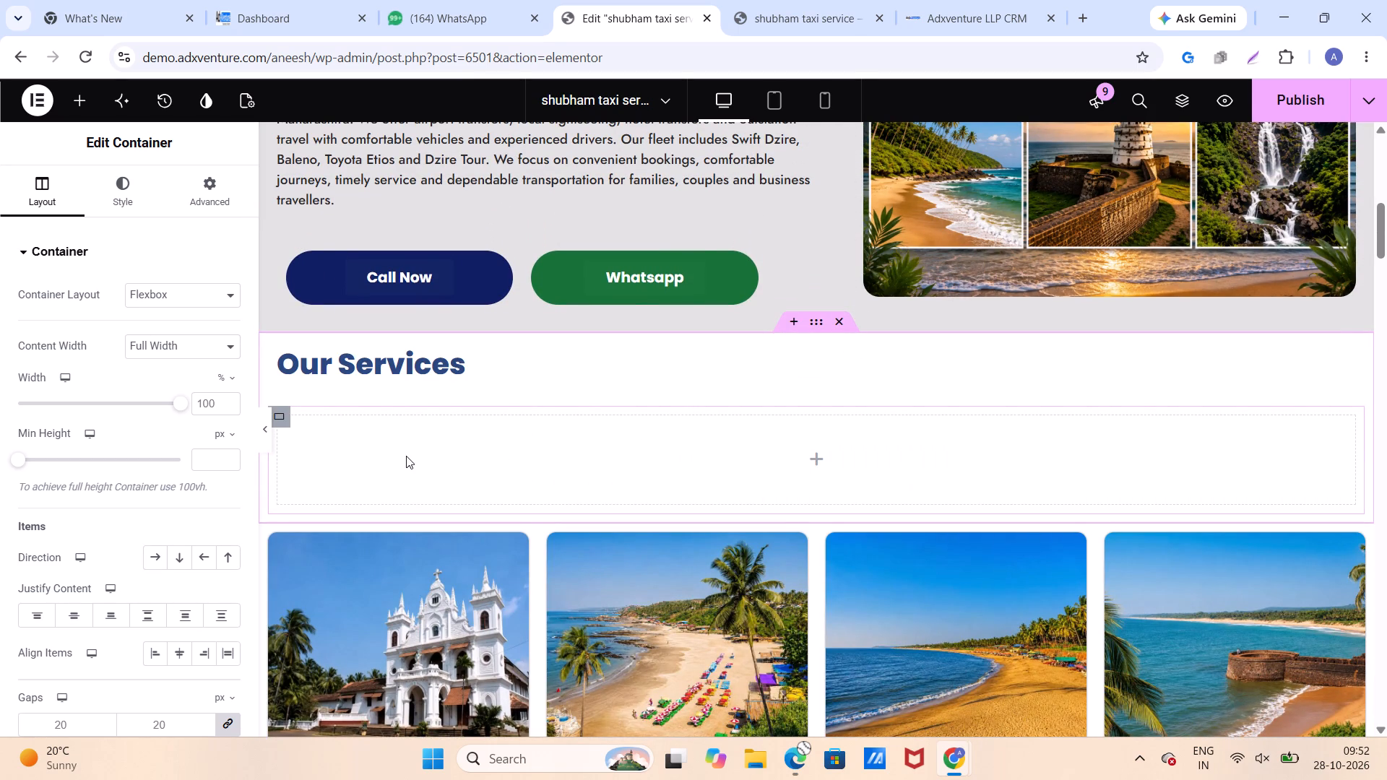
{"action": "right_click", "coordinate": [406, 456]}
{"action": "left_click", "coordinate": [451, 714]}
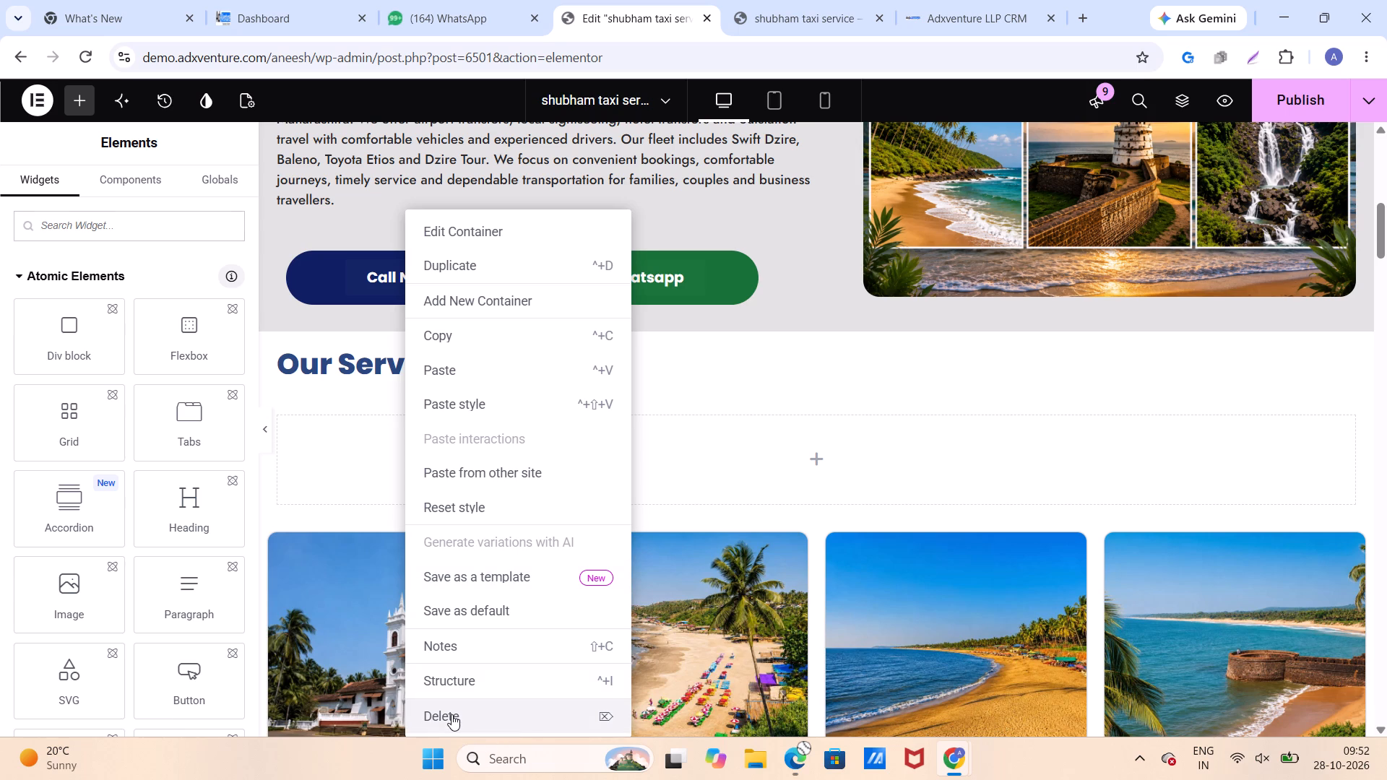
Publish the page with the updated business name and the moved Our Services section.
{"action": "scroll", "coordinate": [670, 406], "scroll_direction": "down", "scroll_amount": 8}
{"action": "scroll", "coordinate": [664, 417], "scroll_direction": "up", "scroll_amount": 1}
{"action": "scroll", "coordinate": [664, 418], "scroll_direction": "down", "scroll_amount": 13}
{"action": "scroll", "coordinate": [660, 424], "scroll_direction": "up", "scroll_amount": 1}
{"action": "scroll", "coordinate": [660, 424], "scroll_direction": "down", "scroll_amount": 1}
{"action": "scroll", "coordinate": [660, 424], "scroll_direction": "up", "scroll_amount": 1}
{"action": "scroll", "coordinate": [660, 424], "scroll_direction": "down", "scroll_amount": 7}
{"action": "left_click", "coordinate": [1315, 95]}
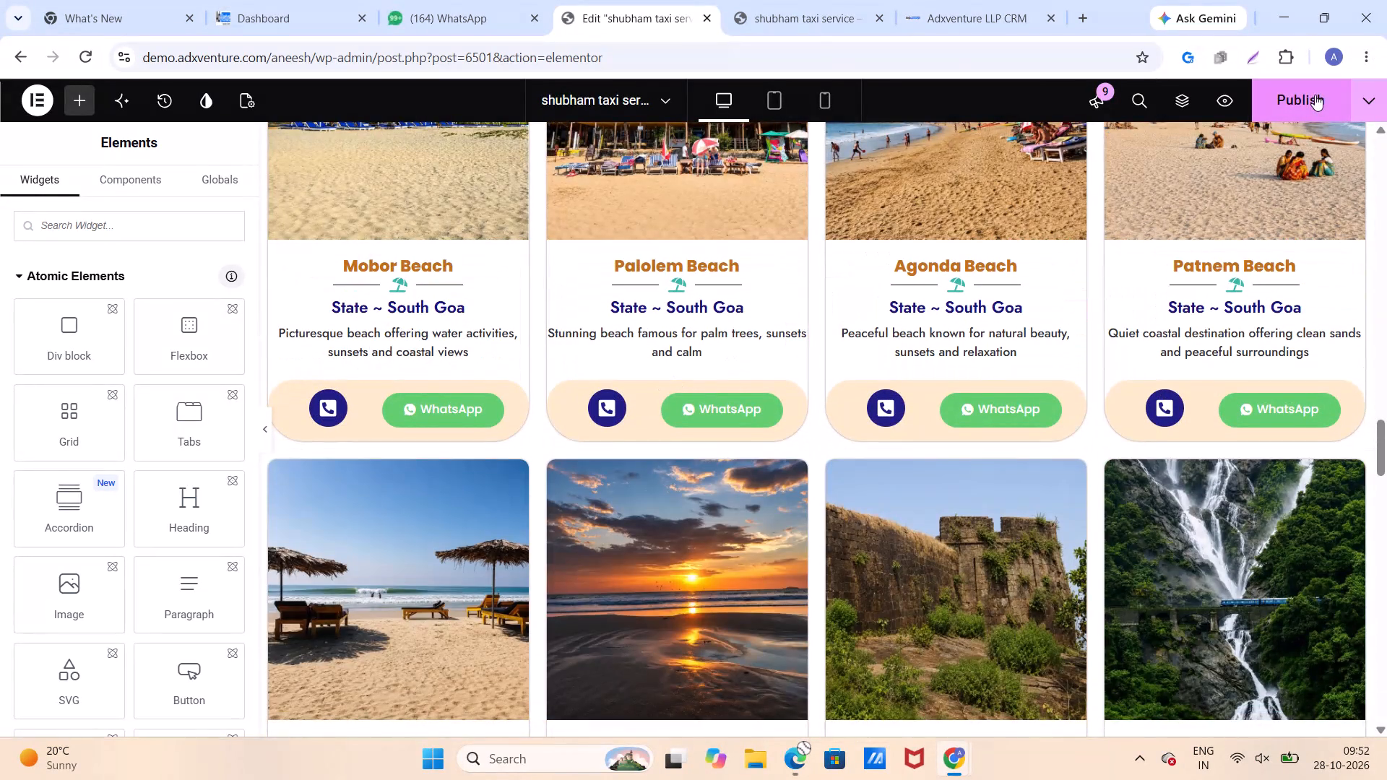
Review the sections from Why Choose Us through the car cards and testimonials down to the footer.
{"action": "scroll", "coordinate": [871, 331], "scroll_direction": "down", "scroll_amount": 13}
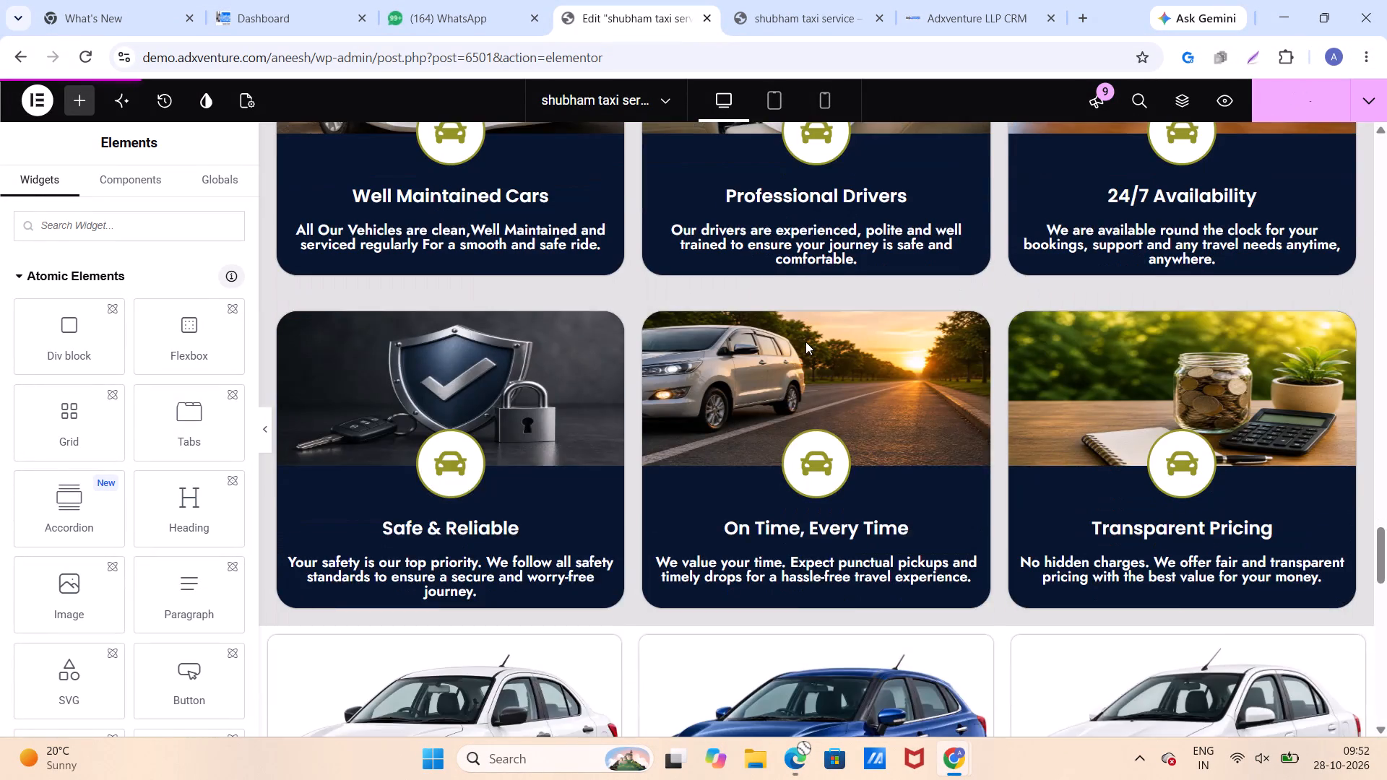
{"action": "scroll", "coordinate": [802, 340], "scroll_direction": "up", "scroll_amount": 5}
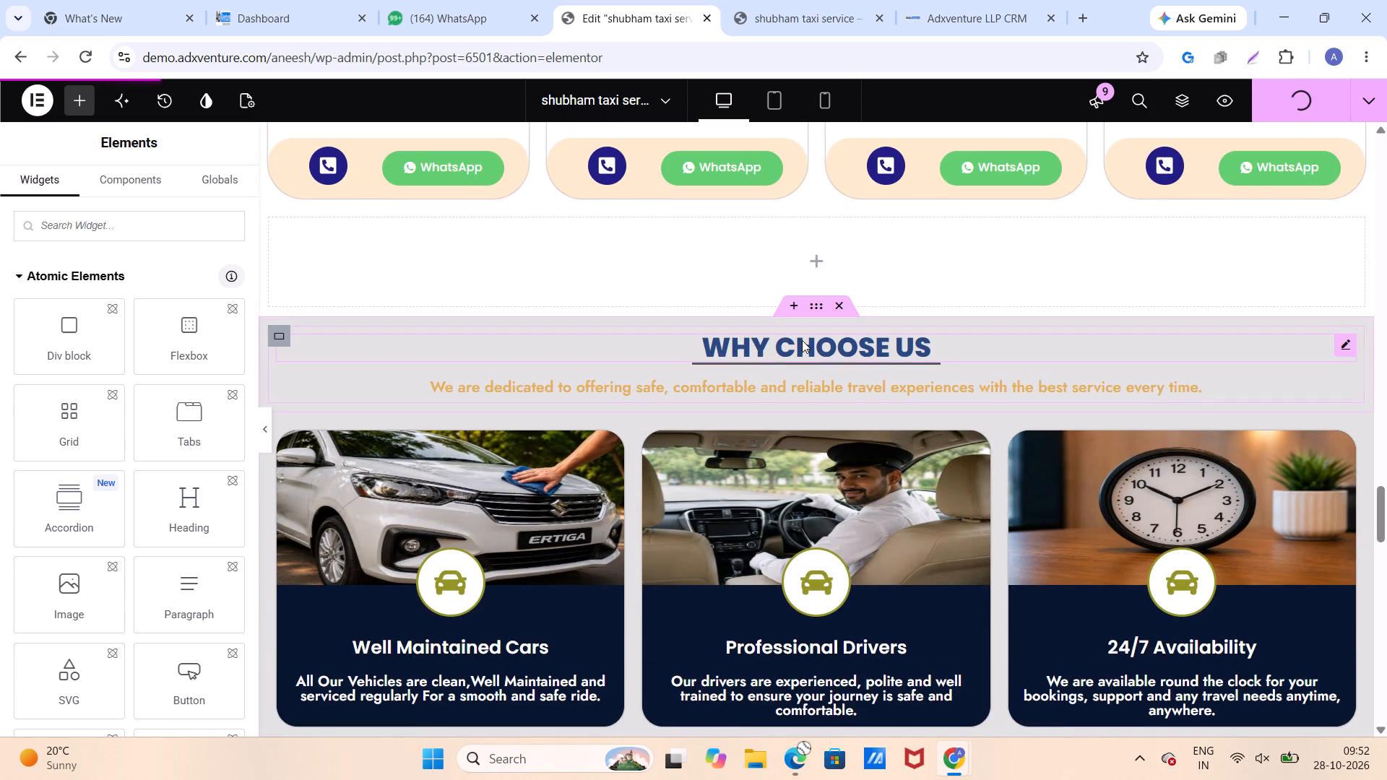
{"action": "scroll", "coordinate": [802, 340], "scroll_direction": "down", "scroll_amount": 3}
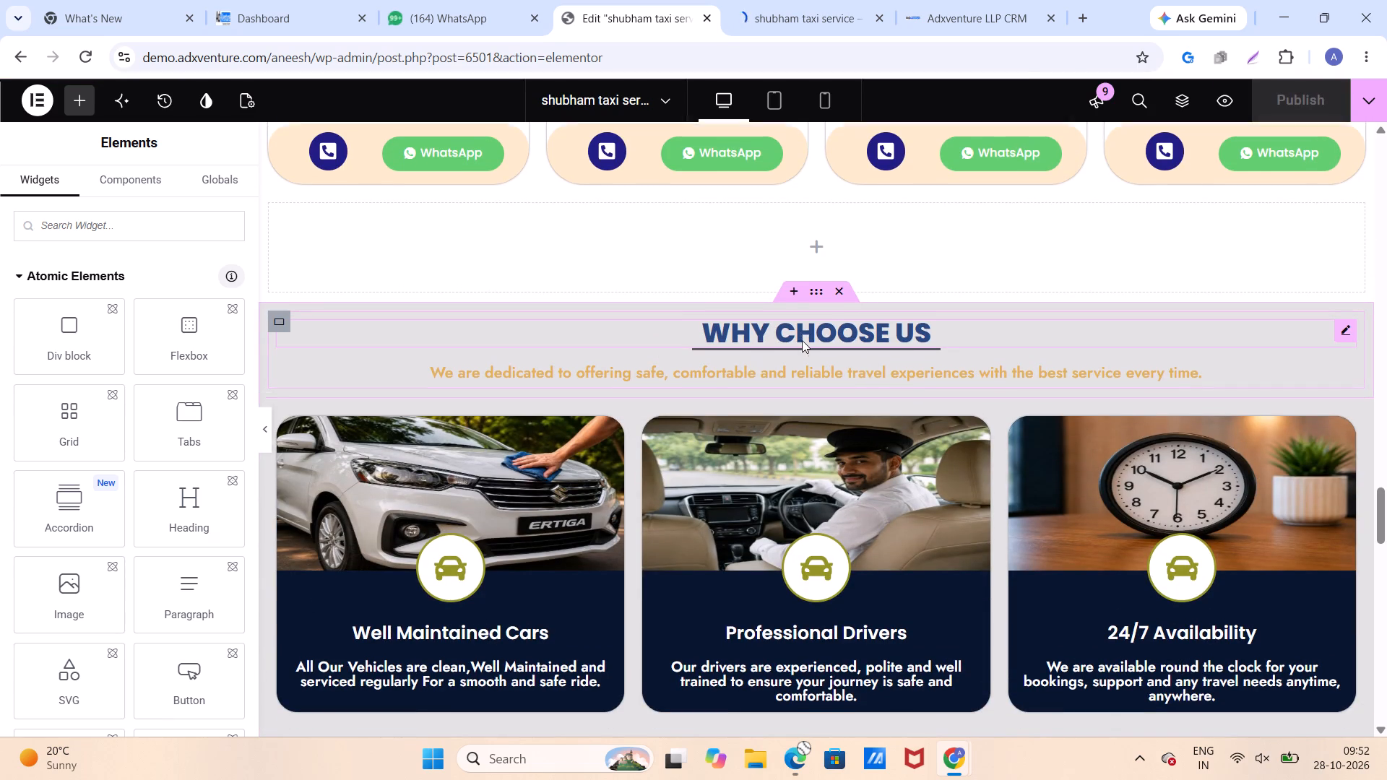
{"action": "scroll", "coordinate": [802, 340], "scroll_direction": "down", "scroll_amount": 8}
{"action": "scroll", "coordinate": [802, 340], "scroll_direction": "up", "scroll_amount": 4}
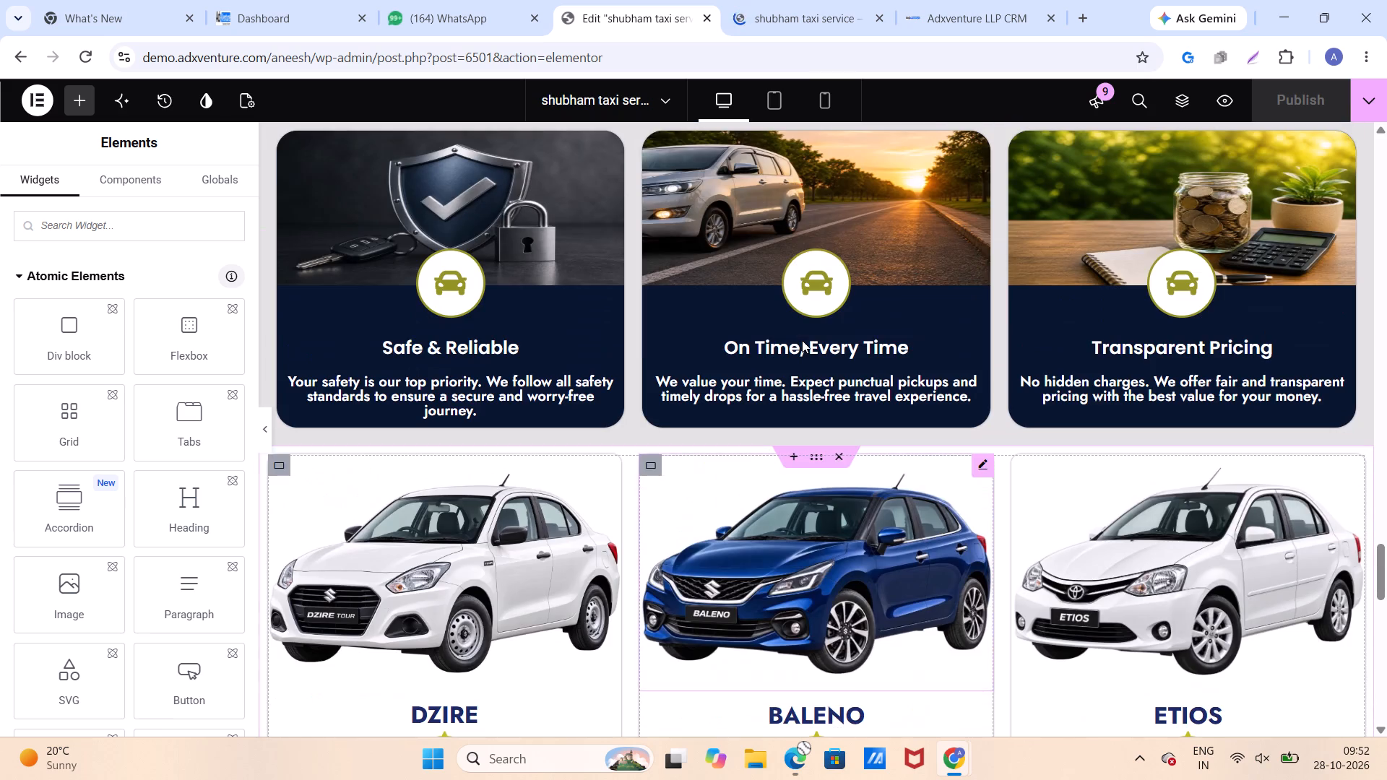
{"action": "scroll", "coordinate": [802, 340], "scroll_direction": "down", "scroll_amount": 3}
{"action": "scroll", "coordinate": [802, 340], "scroll_direction": "up", "scroll_amount": 6}
{"action": "scroll", "coordinate": [802, 340], "scroll_direction": "down", "scroll_amount": 6}
{"action": "scroll", "coordinate": [802, 340], "scroll_direction": "up", "scroll_amount": 1}
{"action": "scroll", "coordinate": [802, 340], "scroll_direction": "down", "scroll_amount": 9}
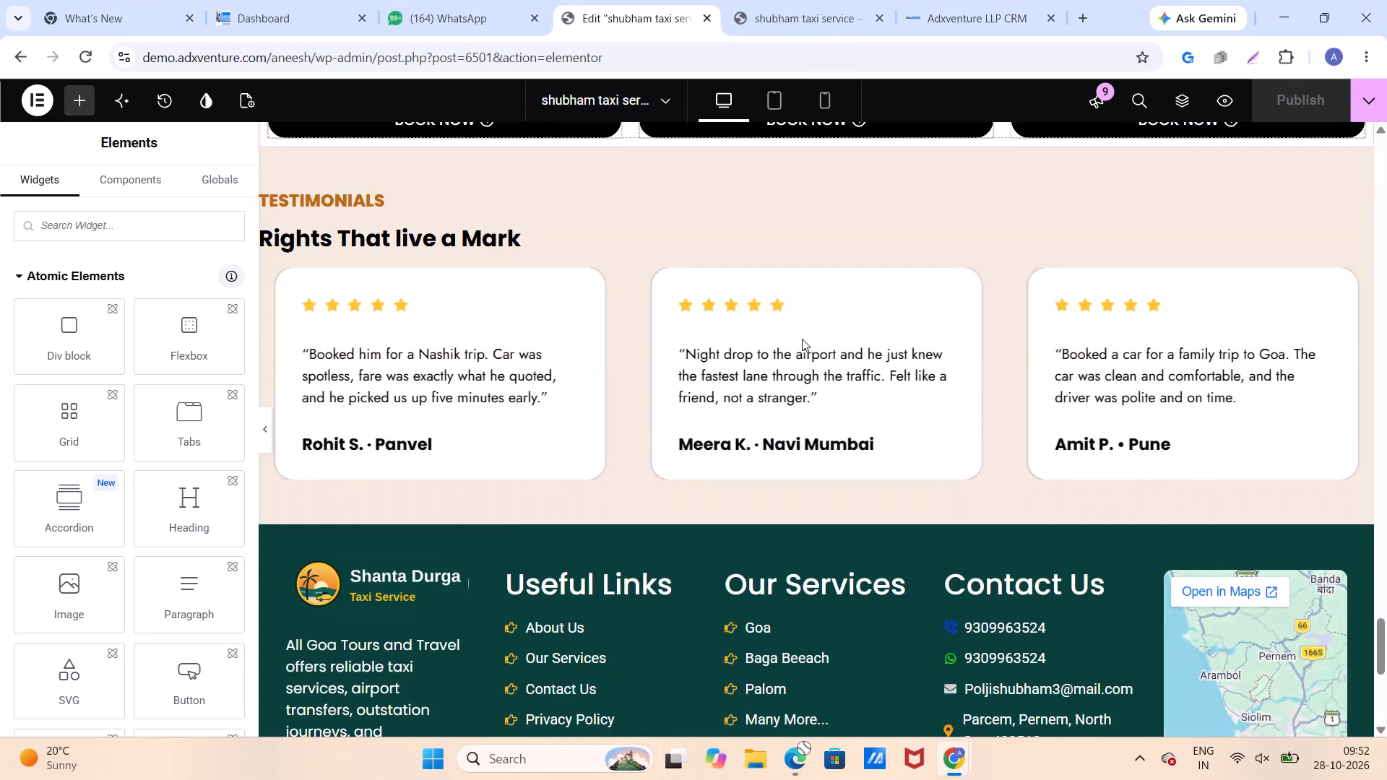
{"action": "scroll", "coordinate": [802, 339], "scroll_direction": "down", "scroll_amount": 5}
{"action": "scroll", "coordinate": [802, 339], "scroll_direction": "up", "scroll_amount": 6}
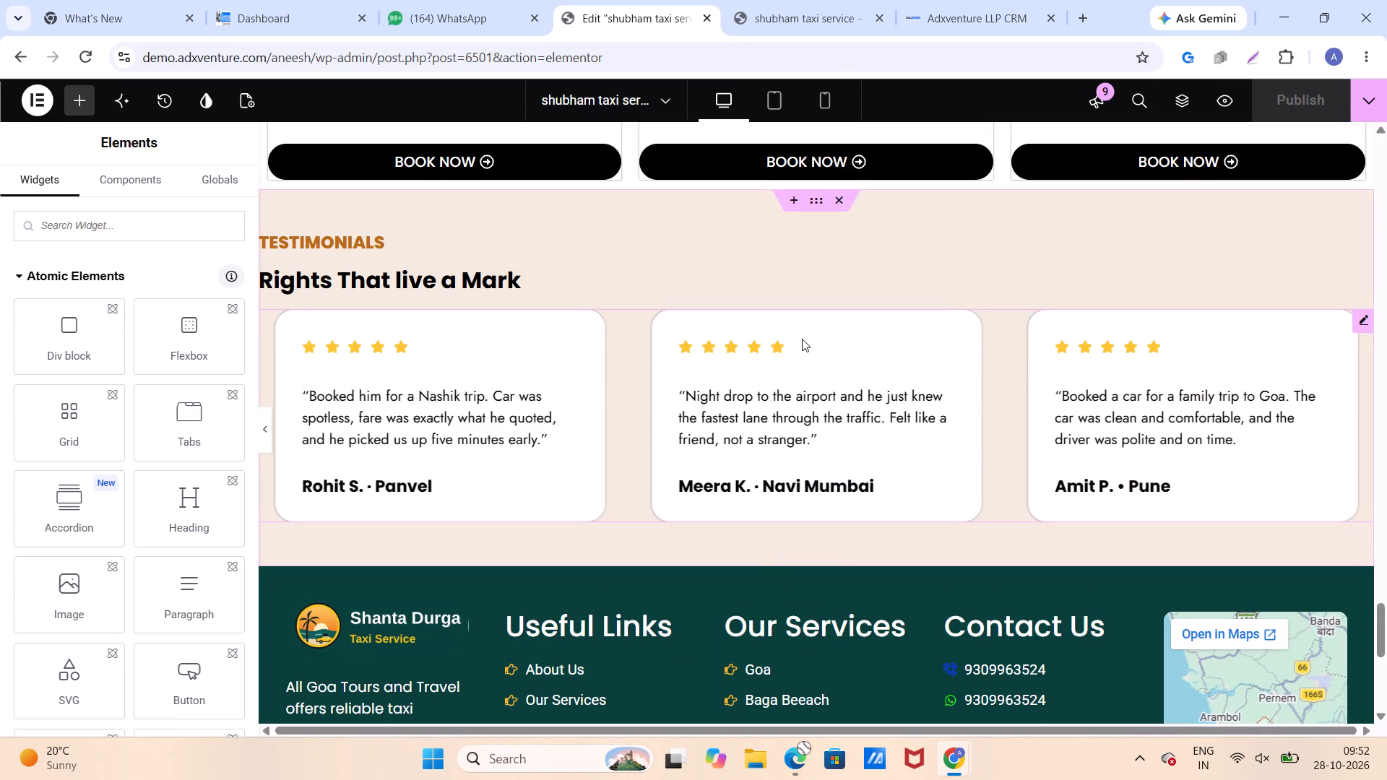
{"action": "scroll", "coordinate": [802, 339], "scroll_direction": "down", "scroll_amount": 5}
{"action": "scroll", "coordinate": [802, 338], "scroll_direction": "up", "scroll_amount": 5}
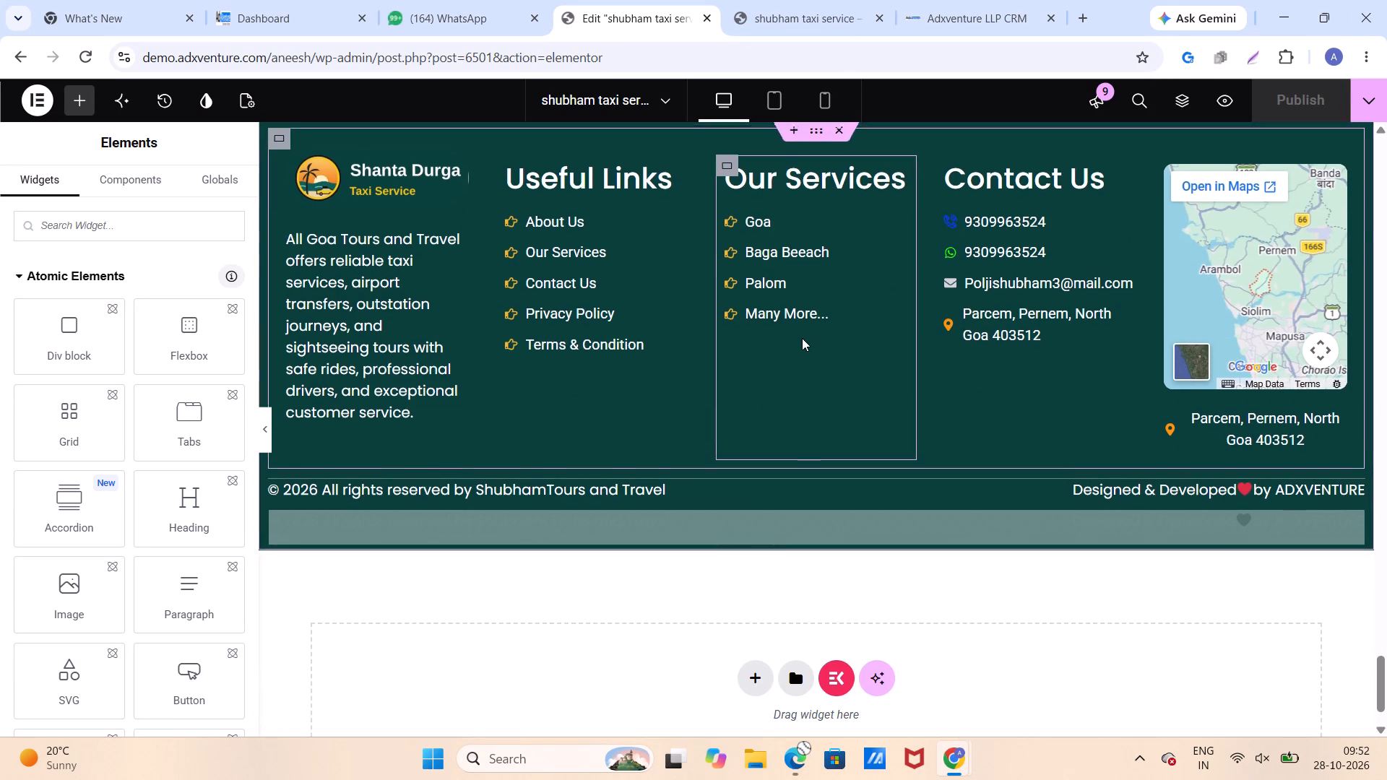
{"action": "scroll", "coordinate": [802, 338], "scroll_direction": "up", "scroll_amount": 2}
{"action": "scroll", "coordinate": [802, 338], "scroll_direction": "down", "scroll_amount": 6}
Select the business name "All Goa Tours and Travel" at the start of the footer's description text.
{"action": "left_click", "coordinate": [411, 278]}
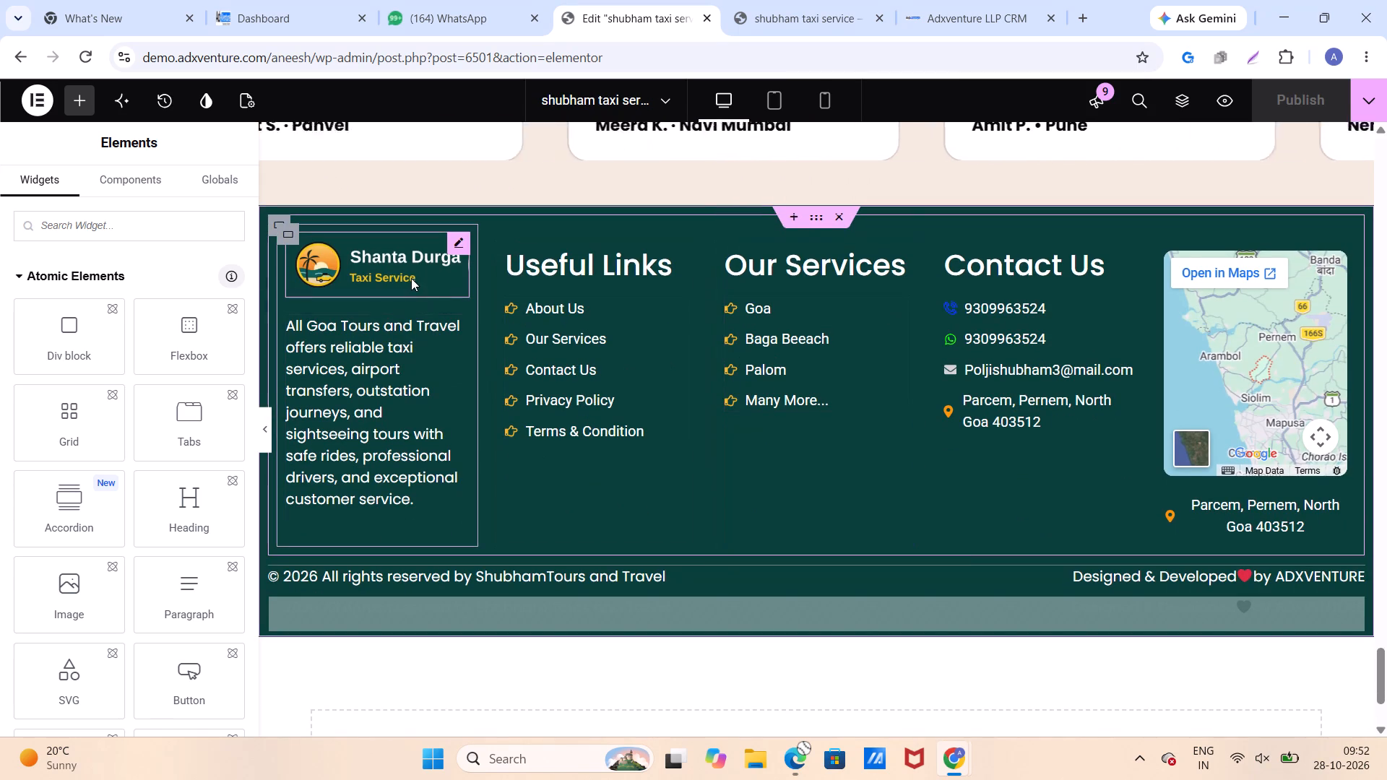
{"action": "left_click", "coordinate": [350, 363]}
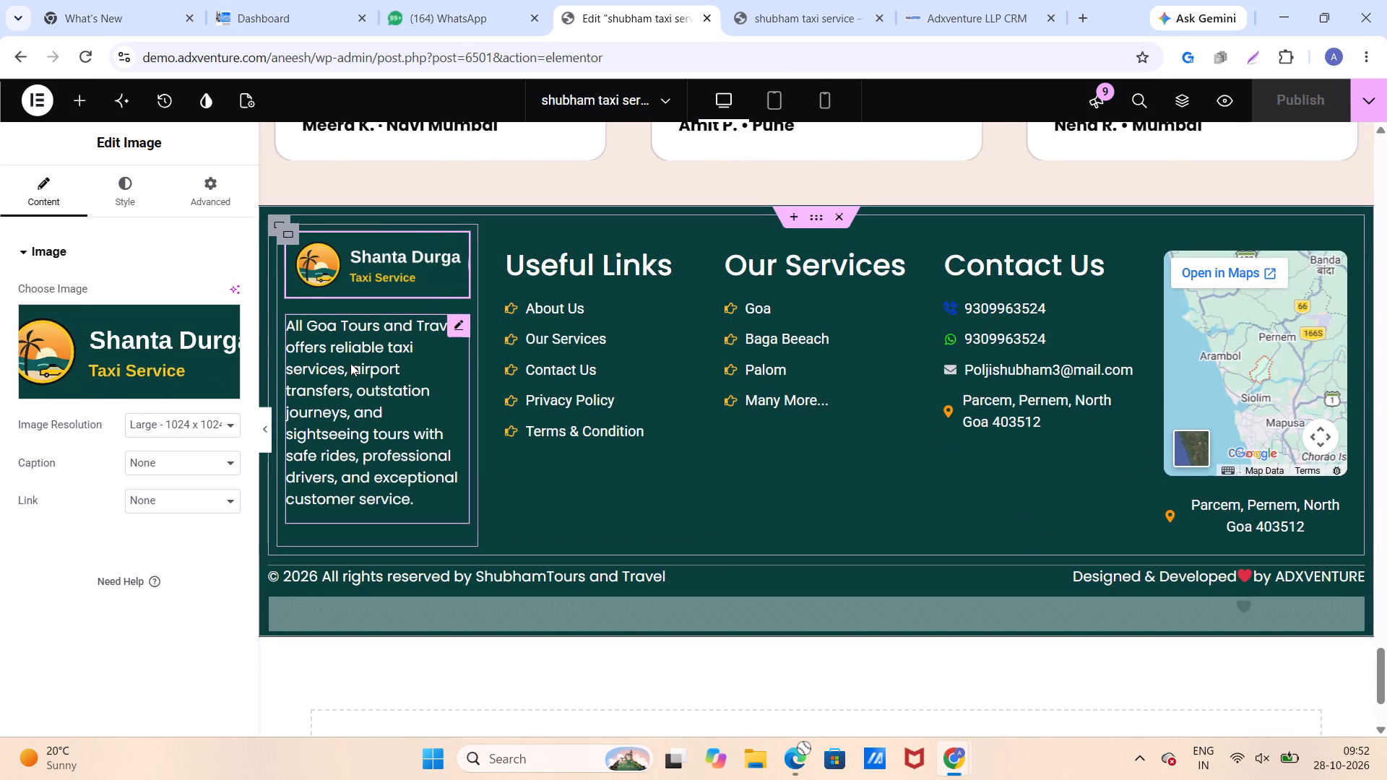
{"action": "left_click_drag", "start_coordinate": [181, 498], "coordinate": [107, 500]}
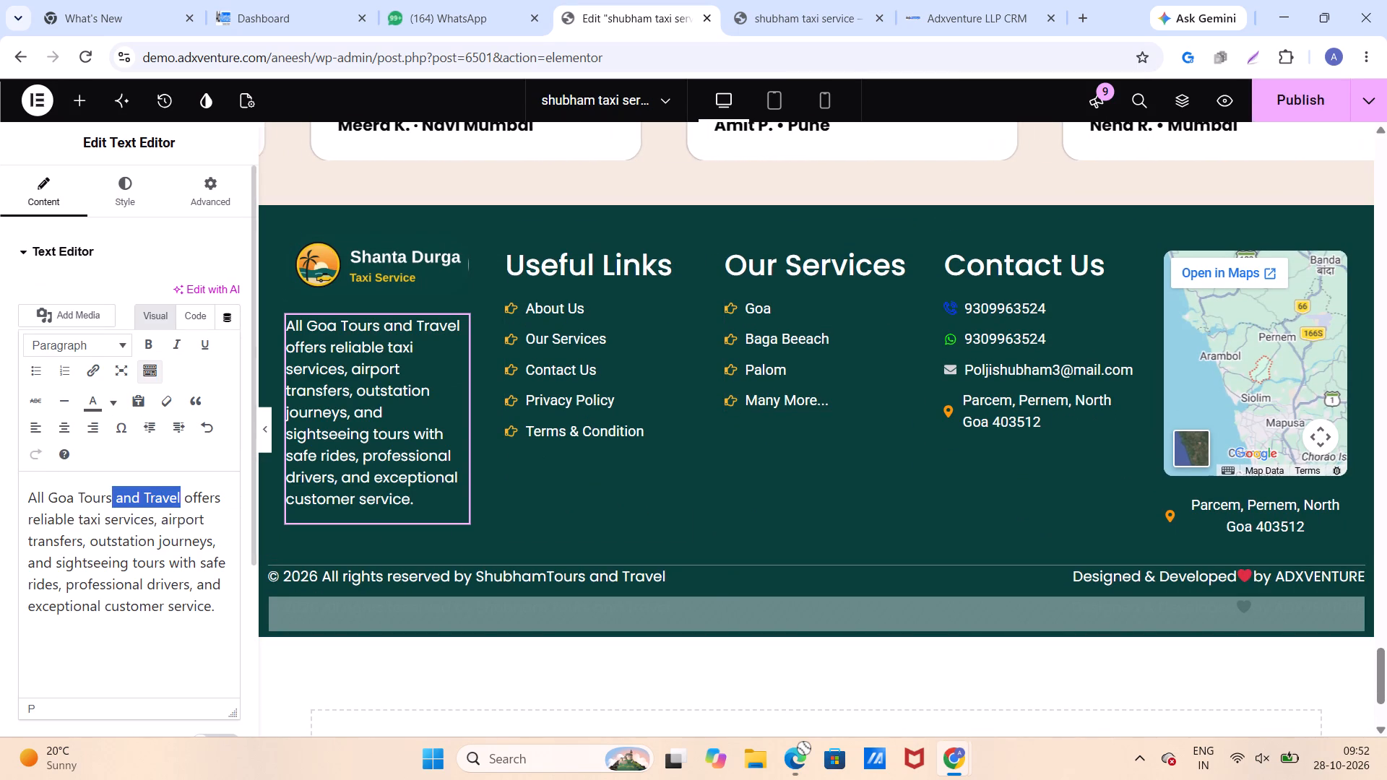
Replace the business name at the start of the footer's description text with "Divan Transport Services".
{"action": "left_click_drag", "start_coordinate": [107, 500], "coordinate": [43, 488]}
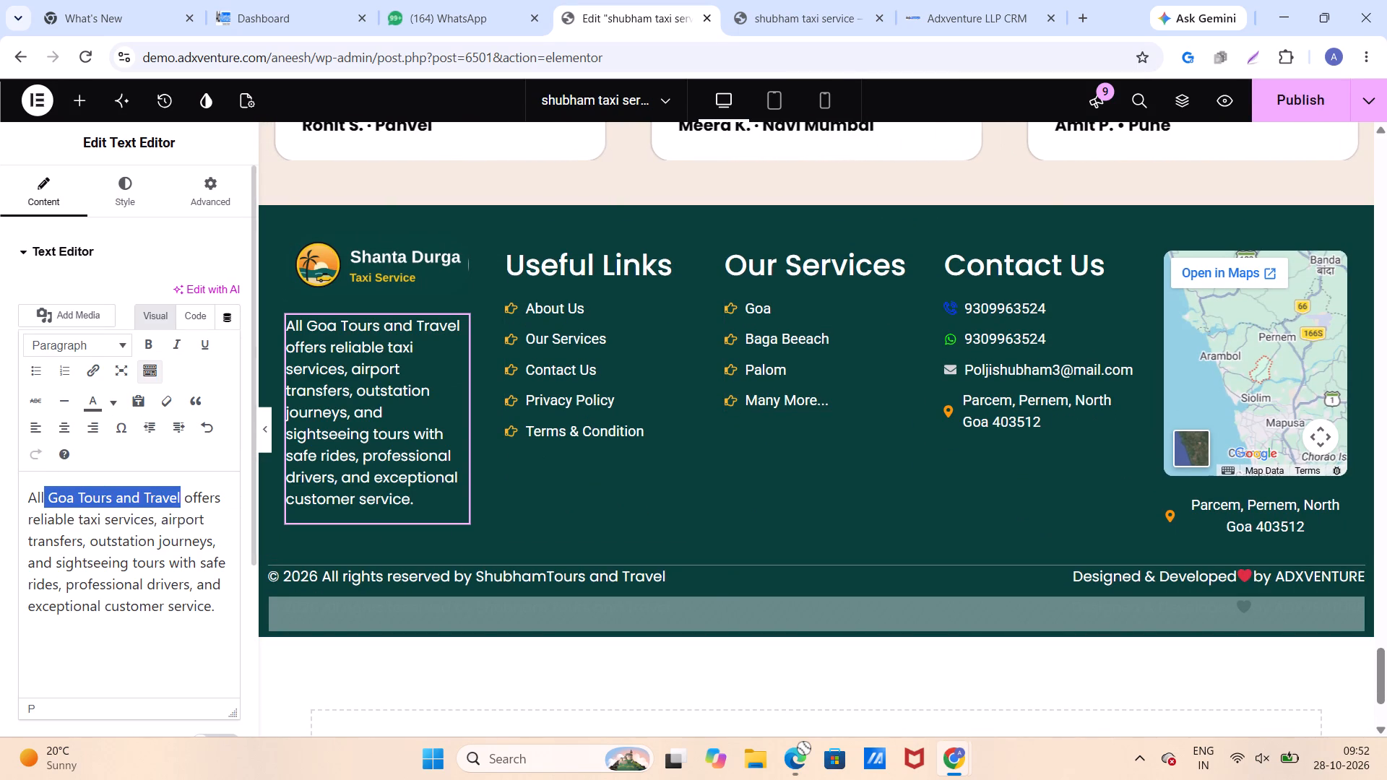
{"action": "left_click_drag", "start_coordinate": [43, 488], "coordinate": [28, 484]}
{"action": "key", "text": "ctrl+v"}
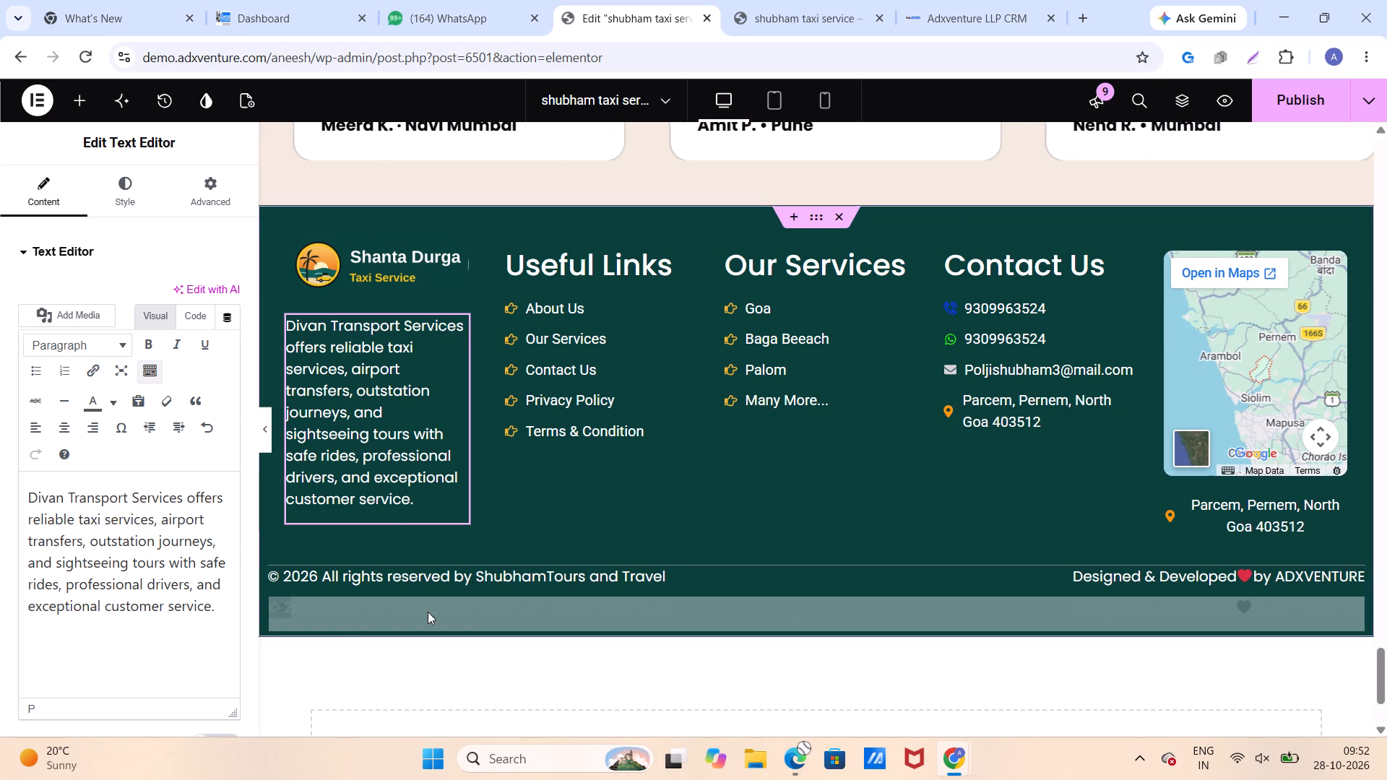
Replace "ShubhamTours and Travel" in the footer's copyright line with "Divan Transport Services".
{"action": "left_click", "coordinate": [444, 564]}
{"action": "left_click", "coordinate": [451, 581]}
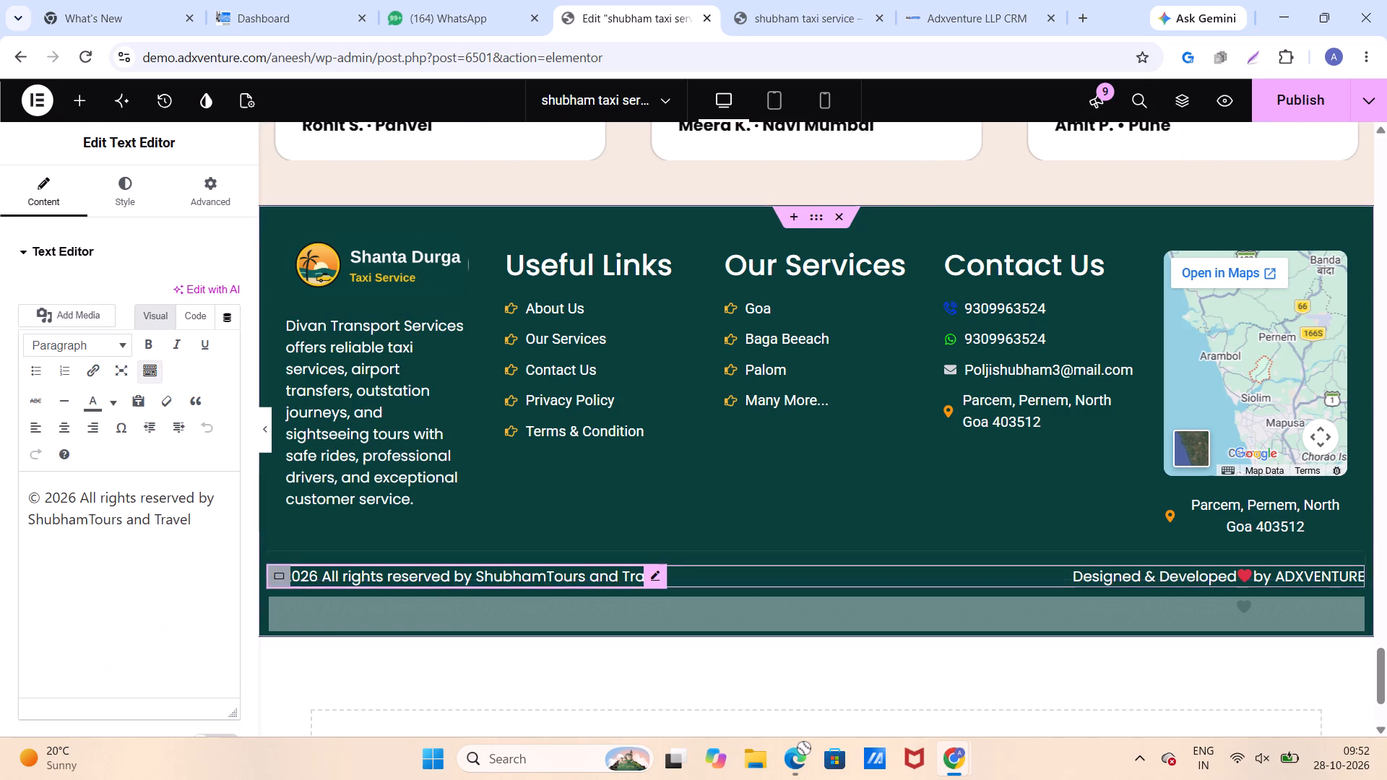
{"action": "left_click_drag", "start_coordinate": [192, 519], "coordinate": [9, 532]}
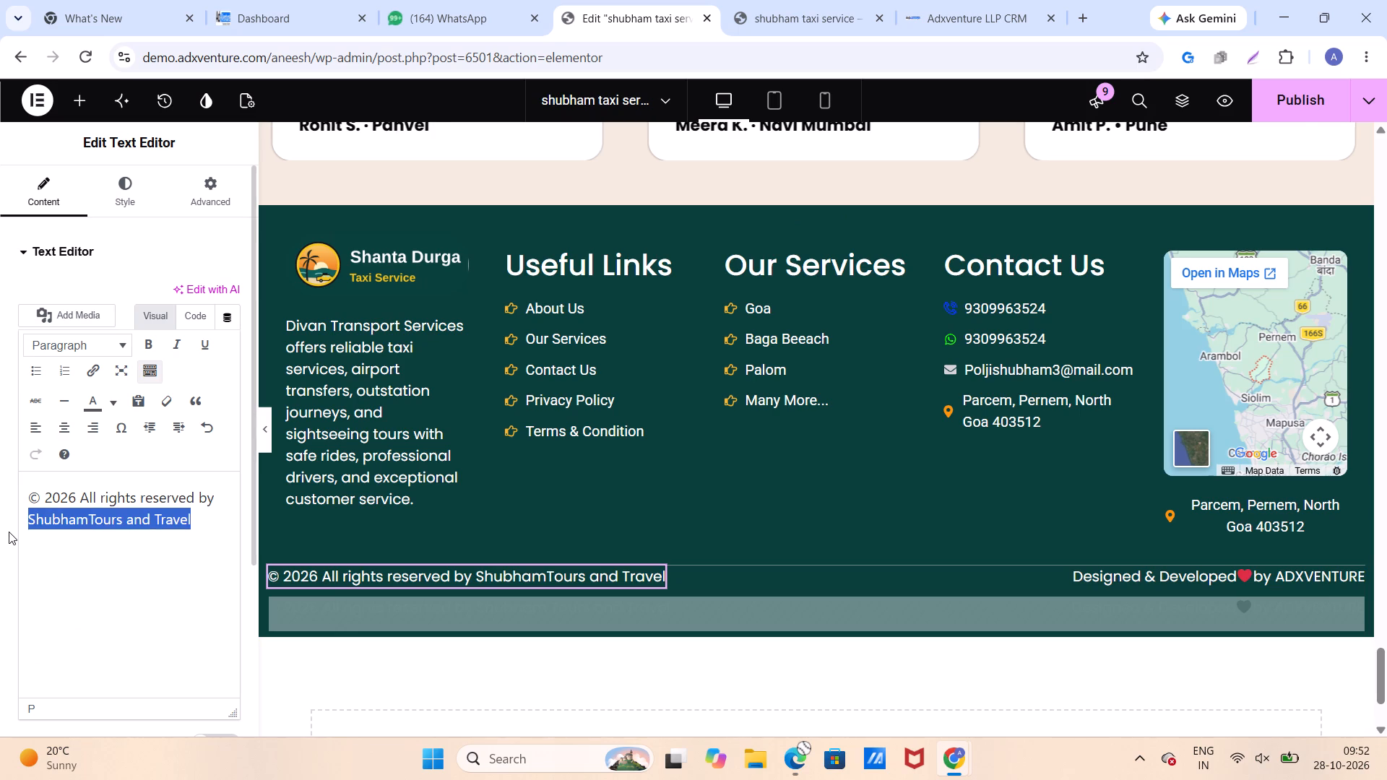
{"action": "key", "text": "ctrl+v"}
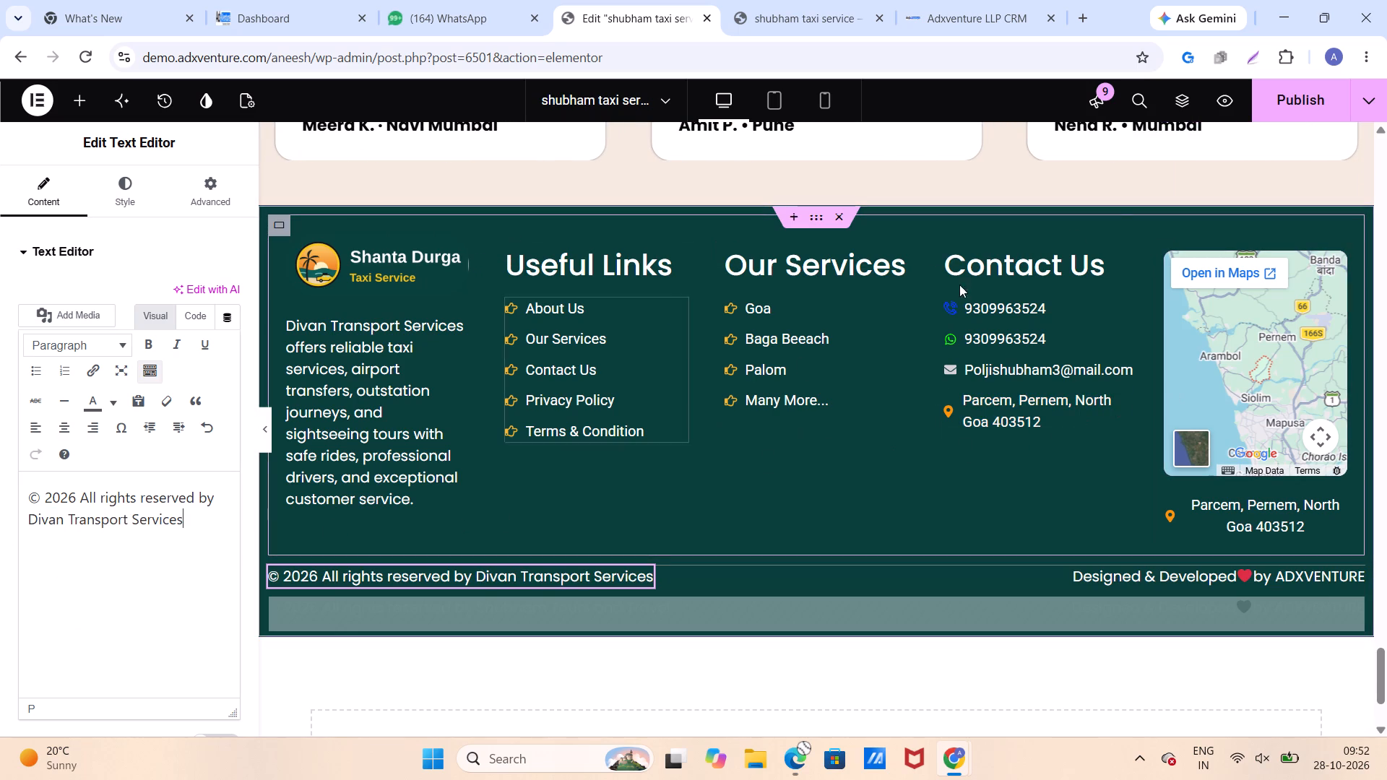
Publish the page with the new business name in the footer.
{"action": "left_click", "coordinate": [1308, 112]}
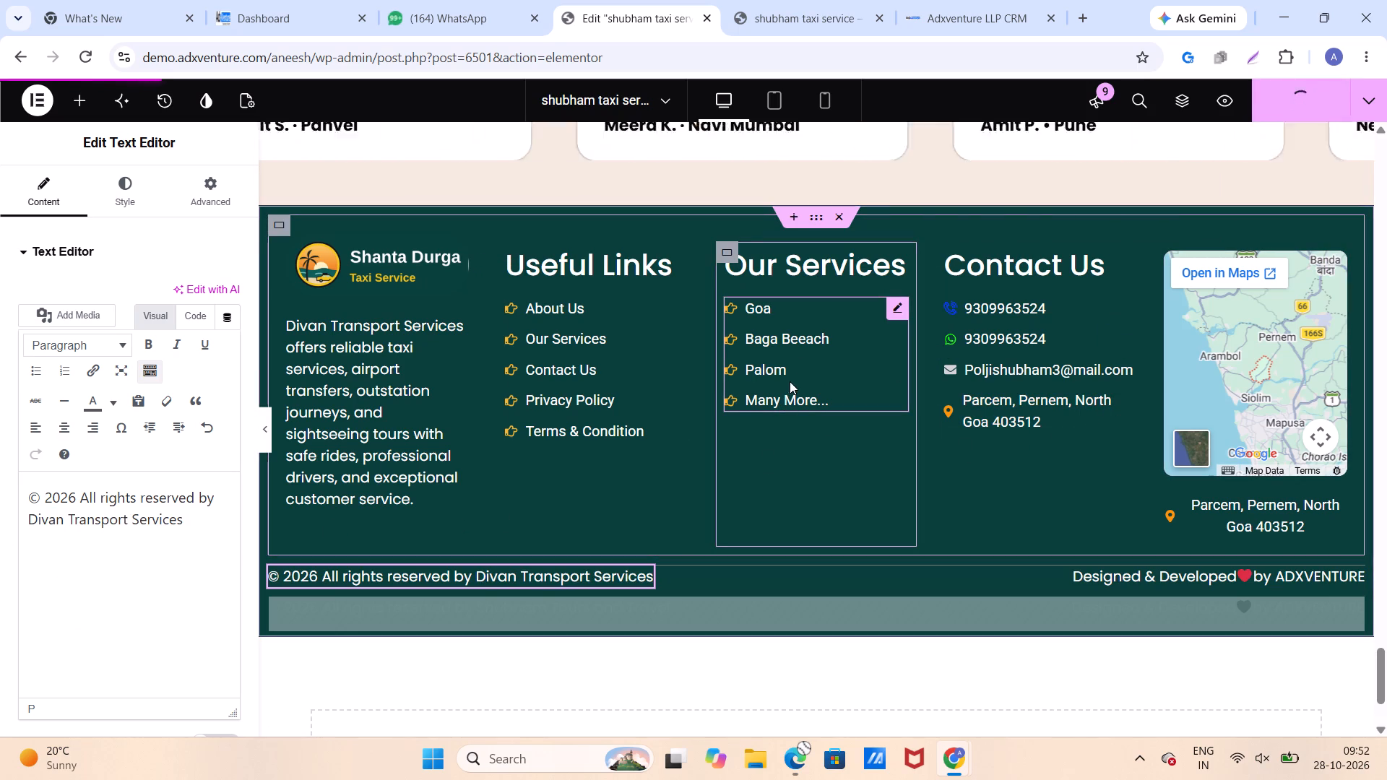
Open the phone number item of the footer's Contact Us section for editing.
{"action": "left_click", "coordinate": [965, 302]}
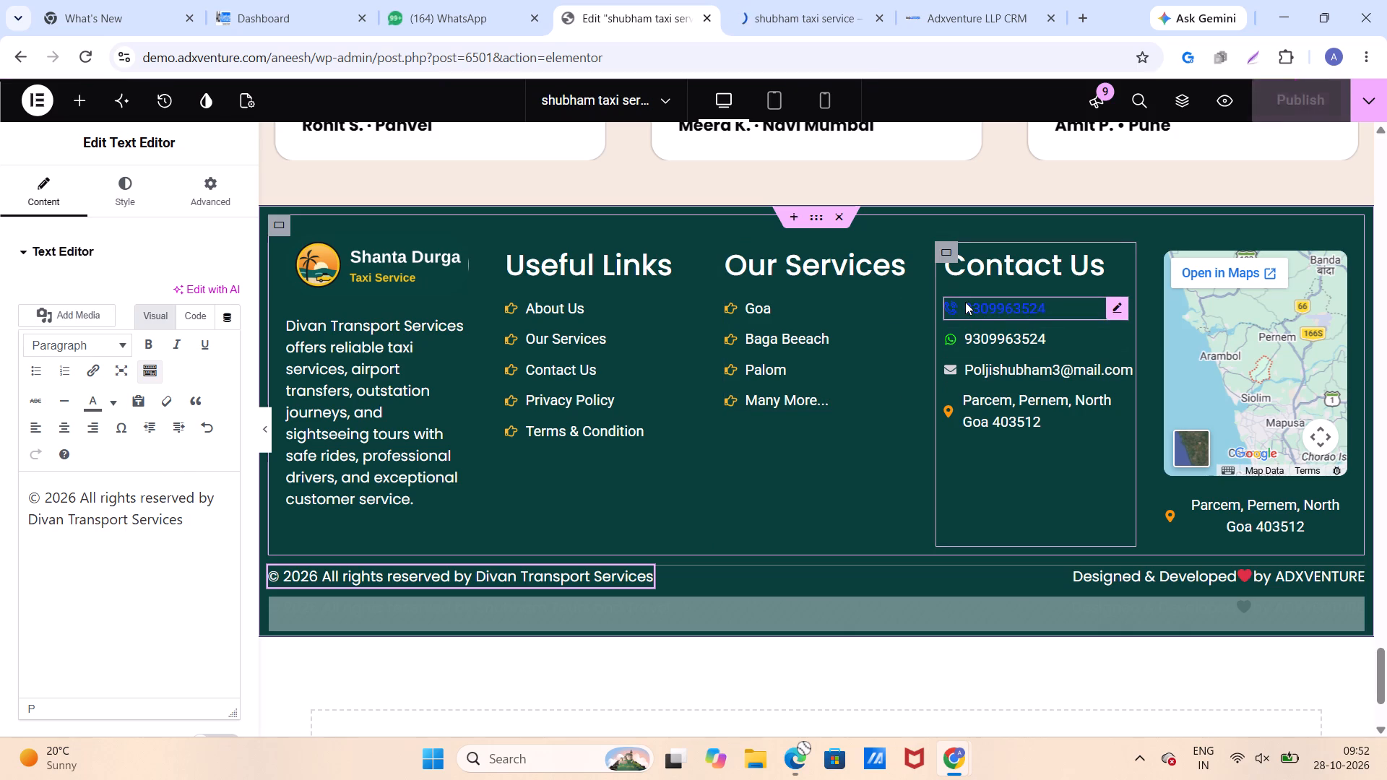
{"action": "left_click", "coordinate": [150, 361]}
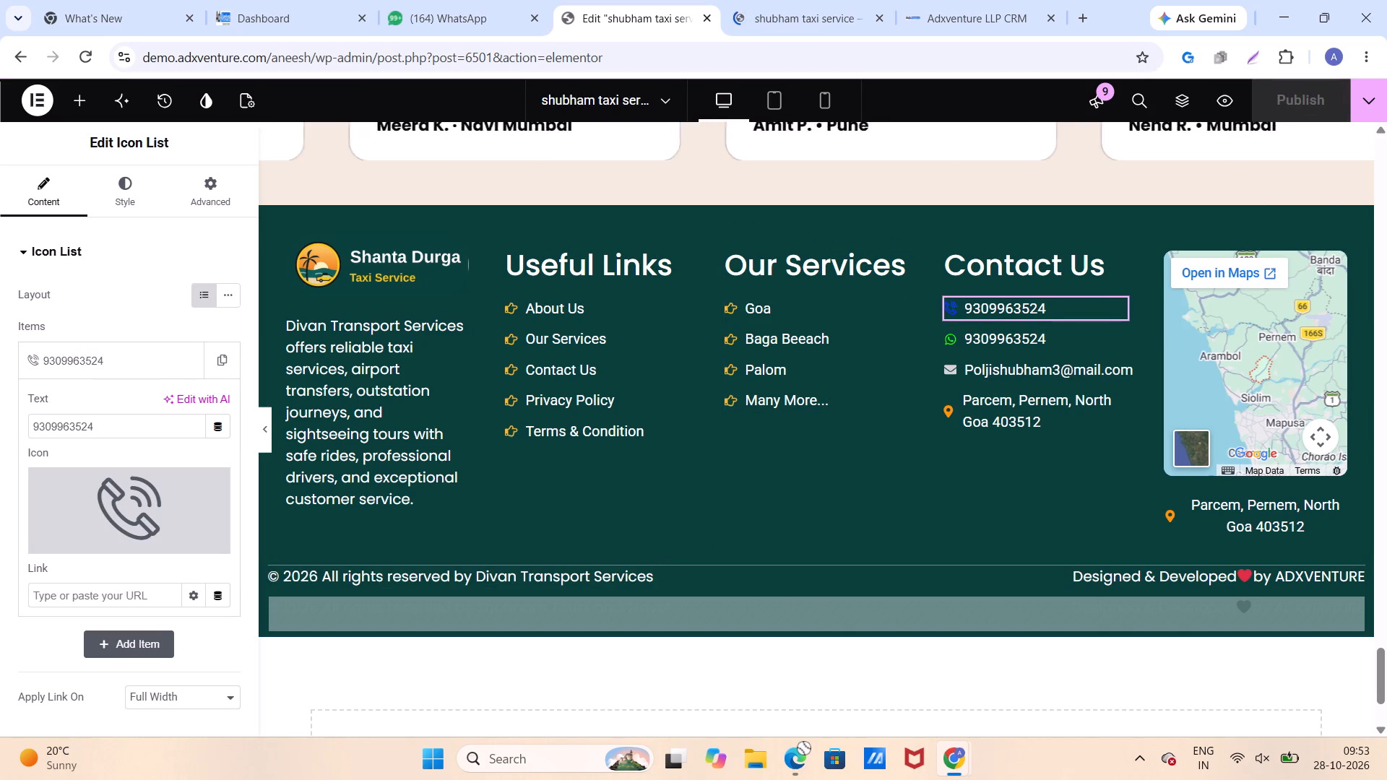
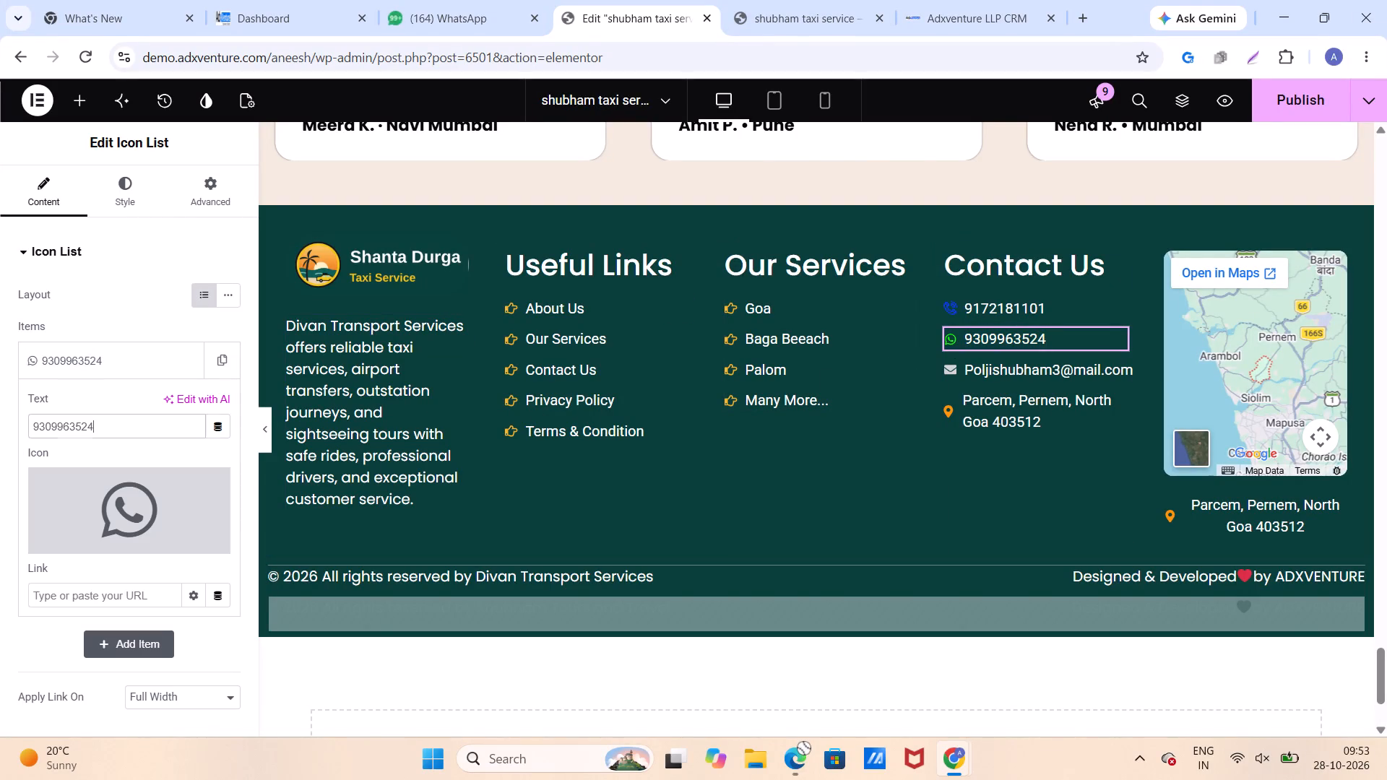
Replace the WhatsApp number in the footer's Contact Us list with the copied phone number.
{"action": "left_click_drag", "start_coordinate": [90, 430], "coordinate": [0, 445]}
{"action": "key", "text": "ctrl+v"}
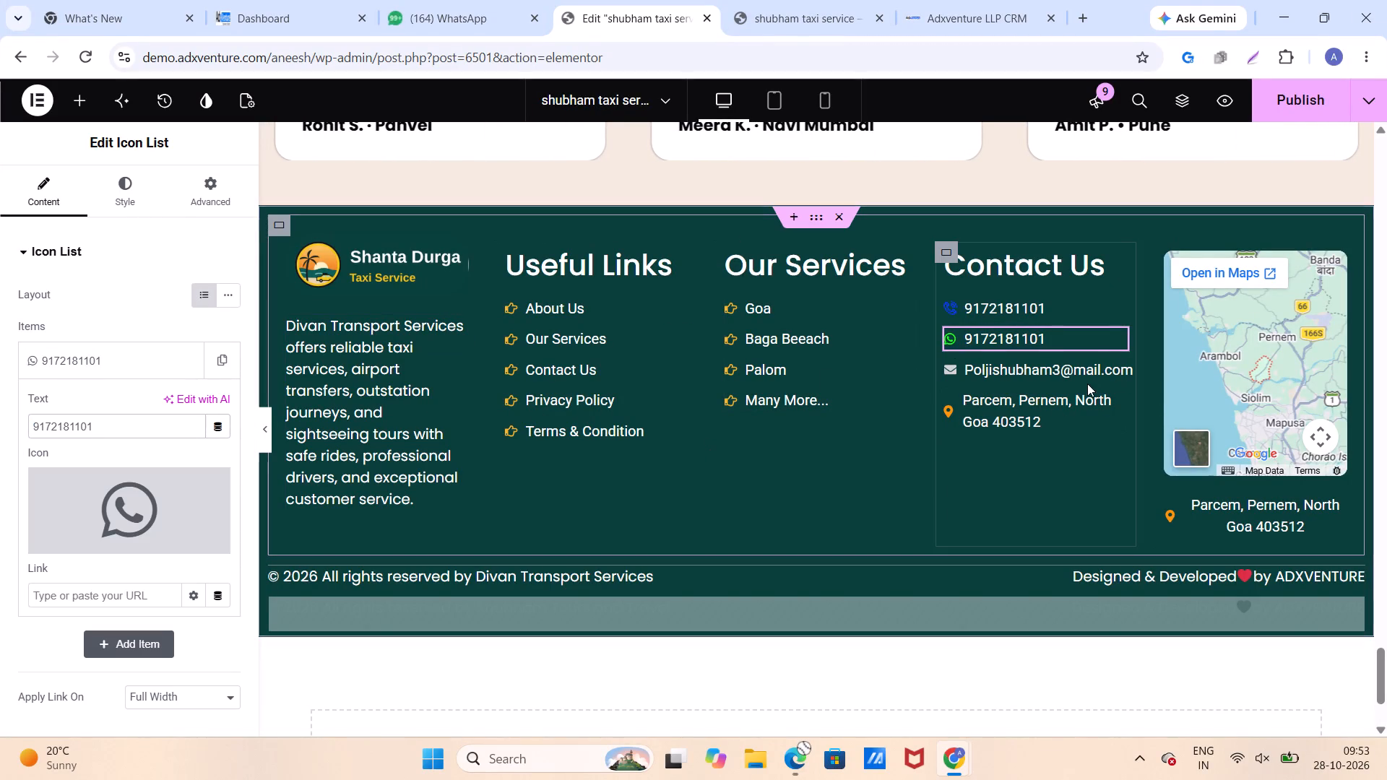
Open the e-mail entry in the footer's Contact Us list for editing.
{"action": "left_click", "coordinate": [1073, 377]}
{"action": "left_click", "coordinate": [131, 360]}
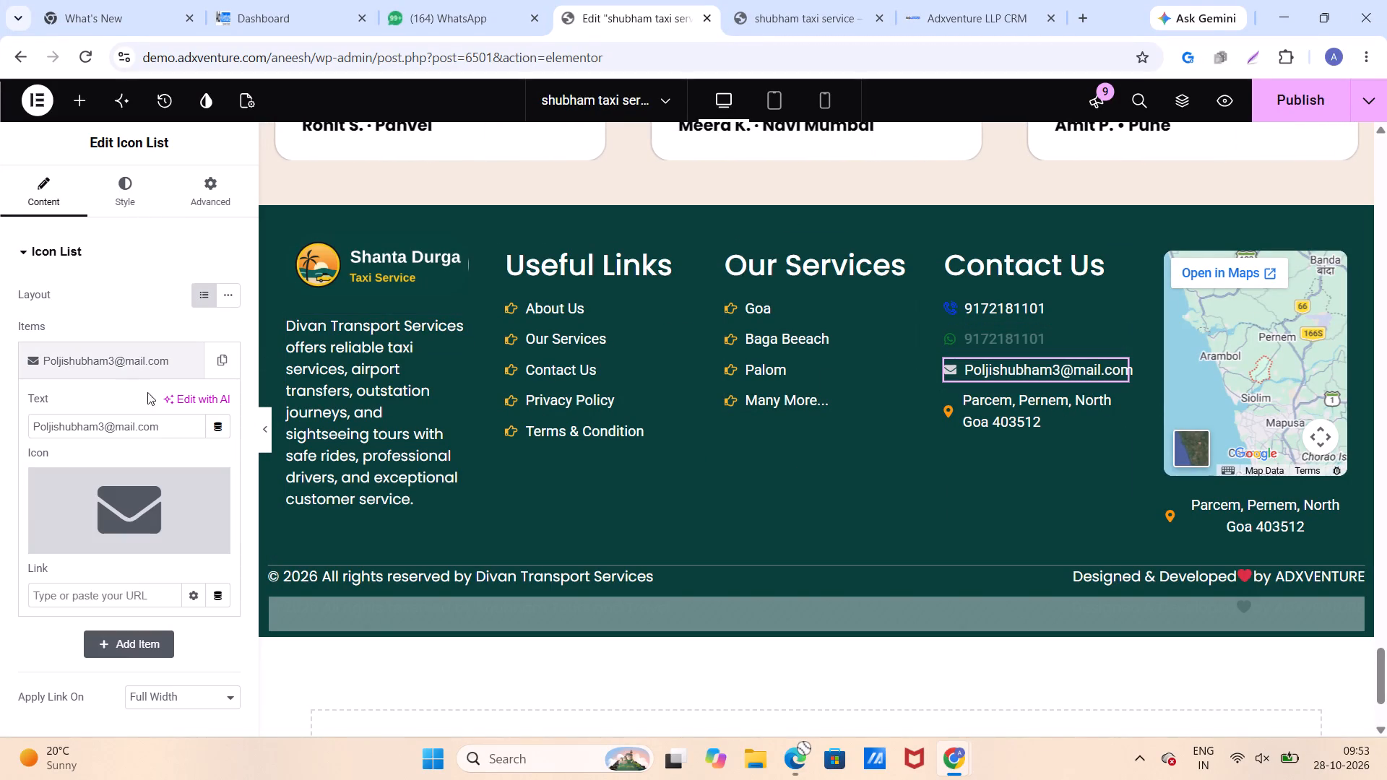
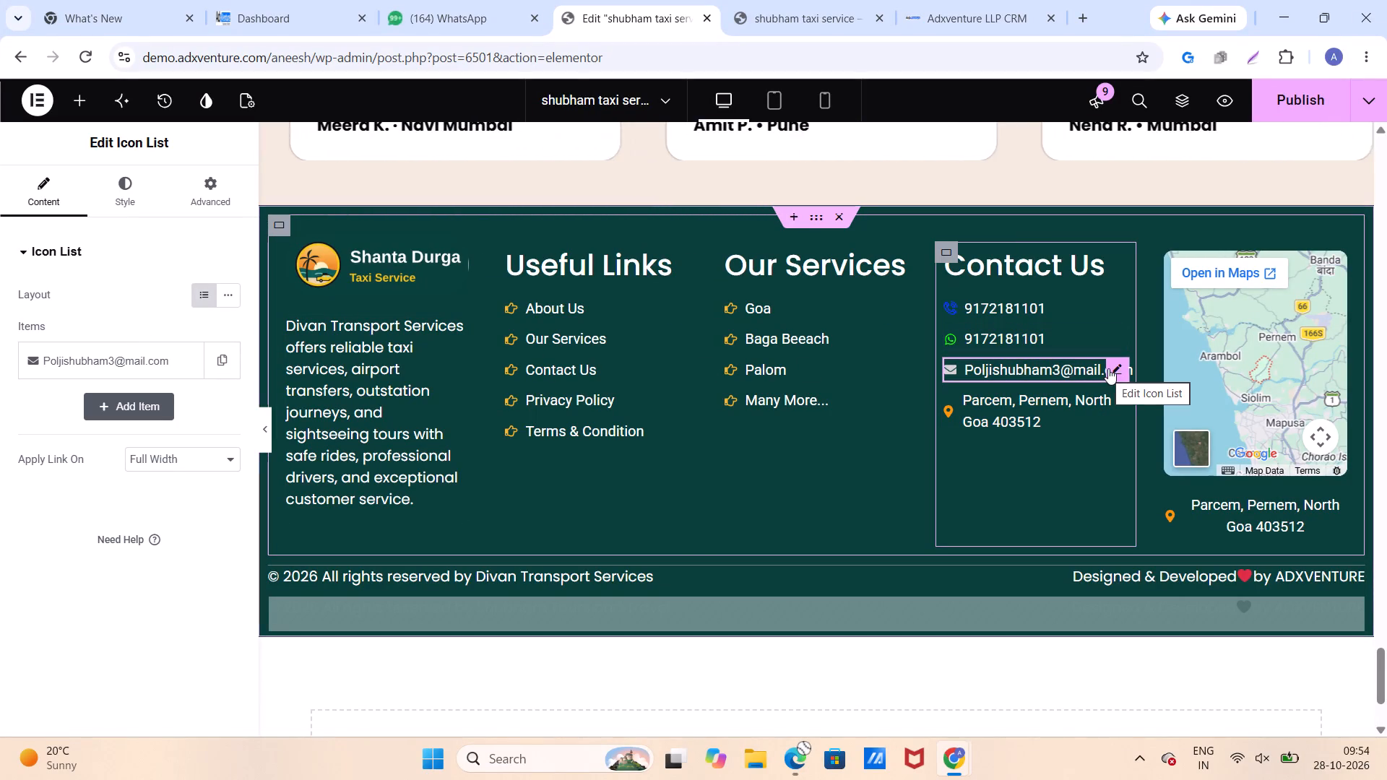
Delete the email address entry from the footer's Contact Us column.
{"action": "right_click", "coordinate": [1114, 372]}
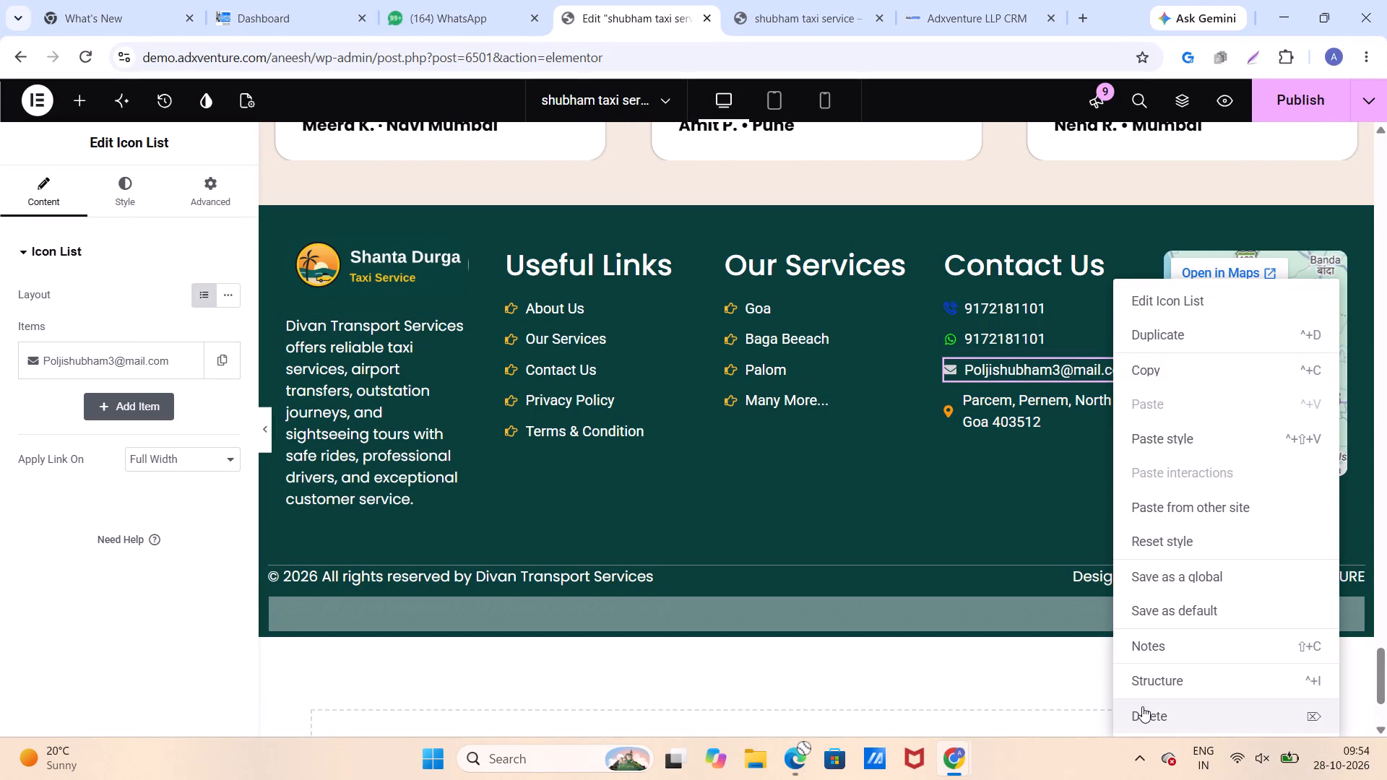
{"action": "left_click", "coordinate": [1142, 706]}
Open the text of the location entry in the footer's Contact Us column for editing.
{"action": "left_click", "coordinate": [1001, 383]}
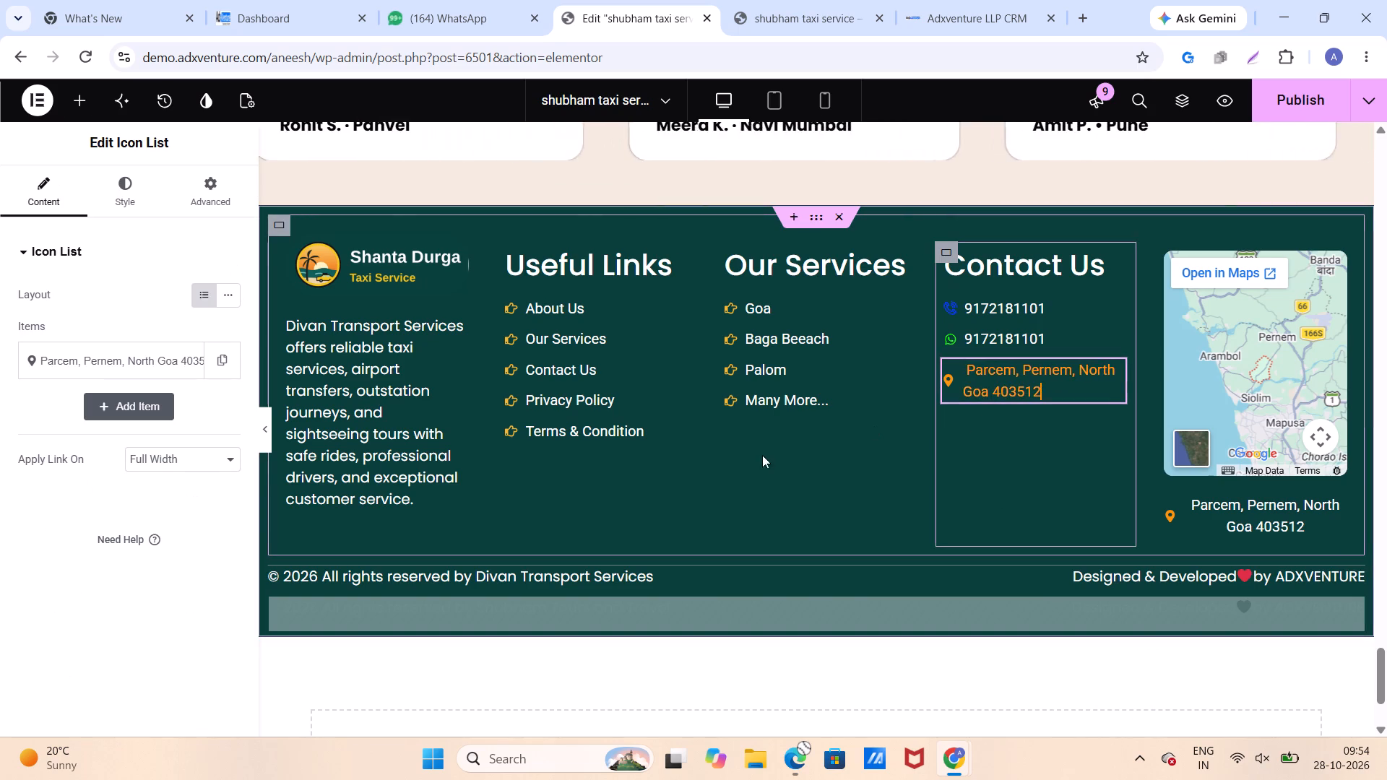
{"action": "left_click", "coordinate": [161, 350]}
{"action": "left_click", "coordinate": [159, 436]}
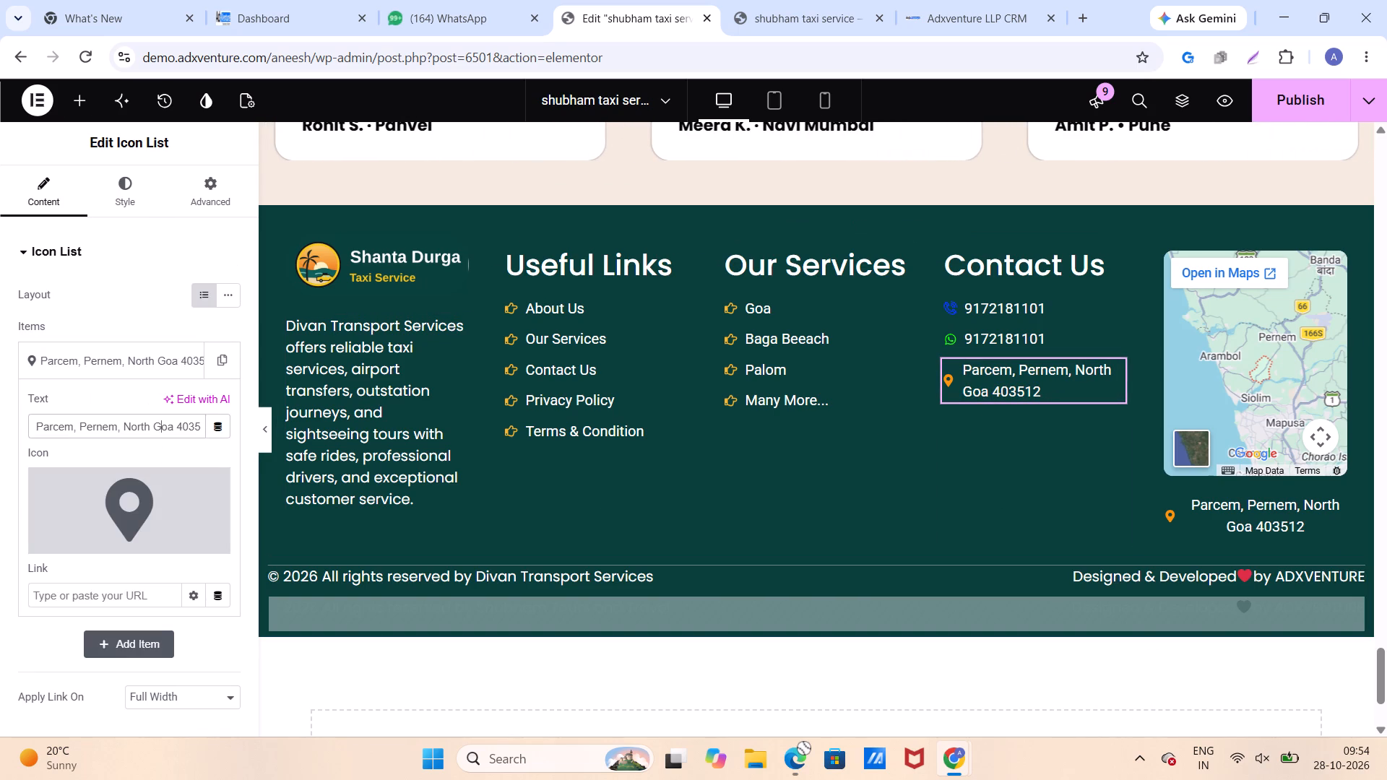
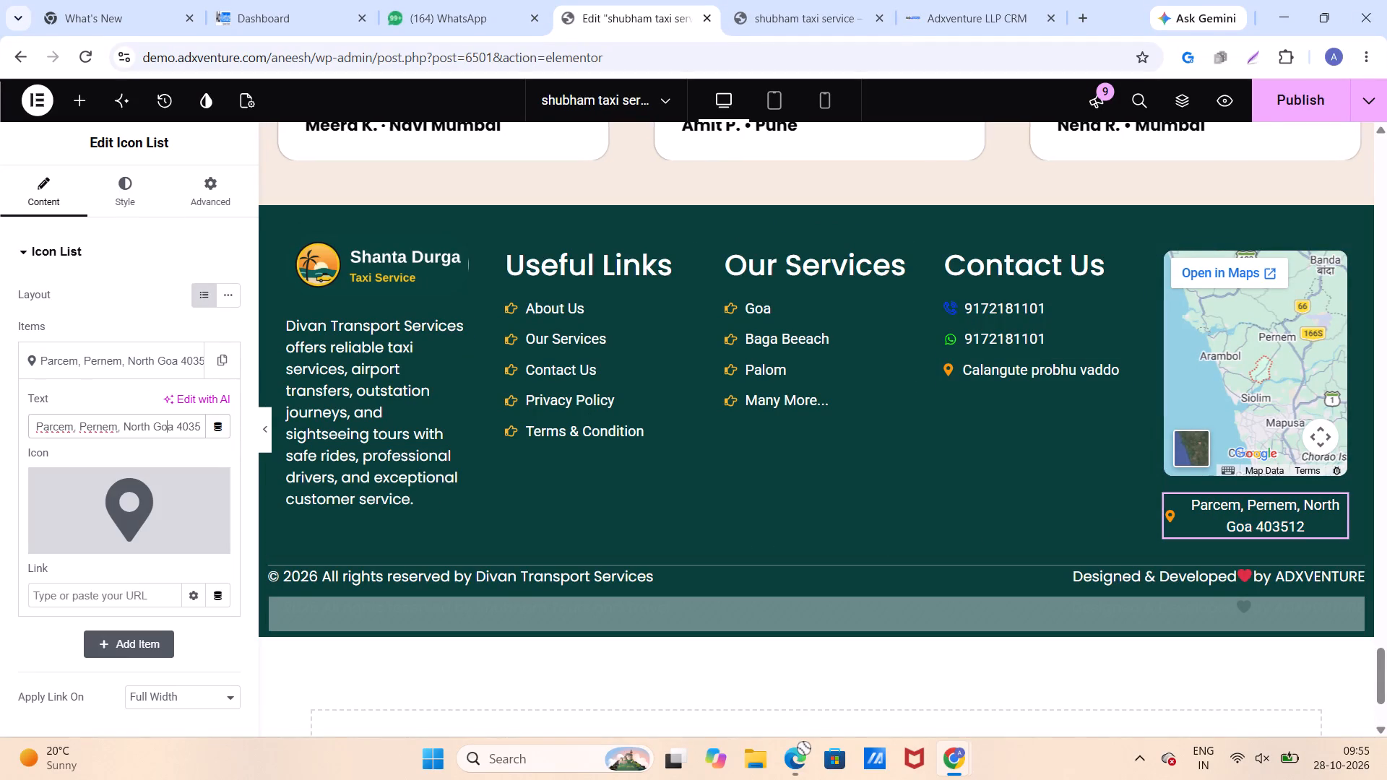
Replace the address text beneath the footer map with the copied Calangute address shown under Contact Us.
{"action": "key", "text": "ctrl+a"}
{"action": "key", "text": "ctrl+v"}
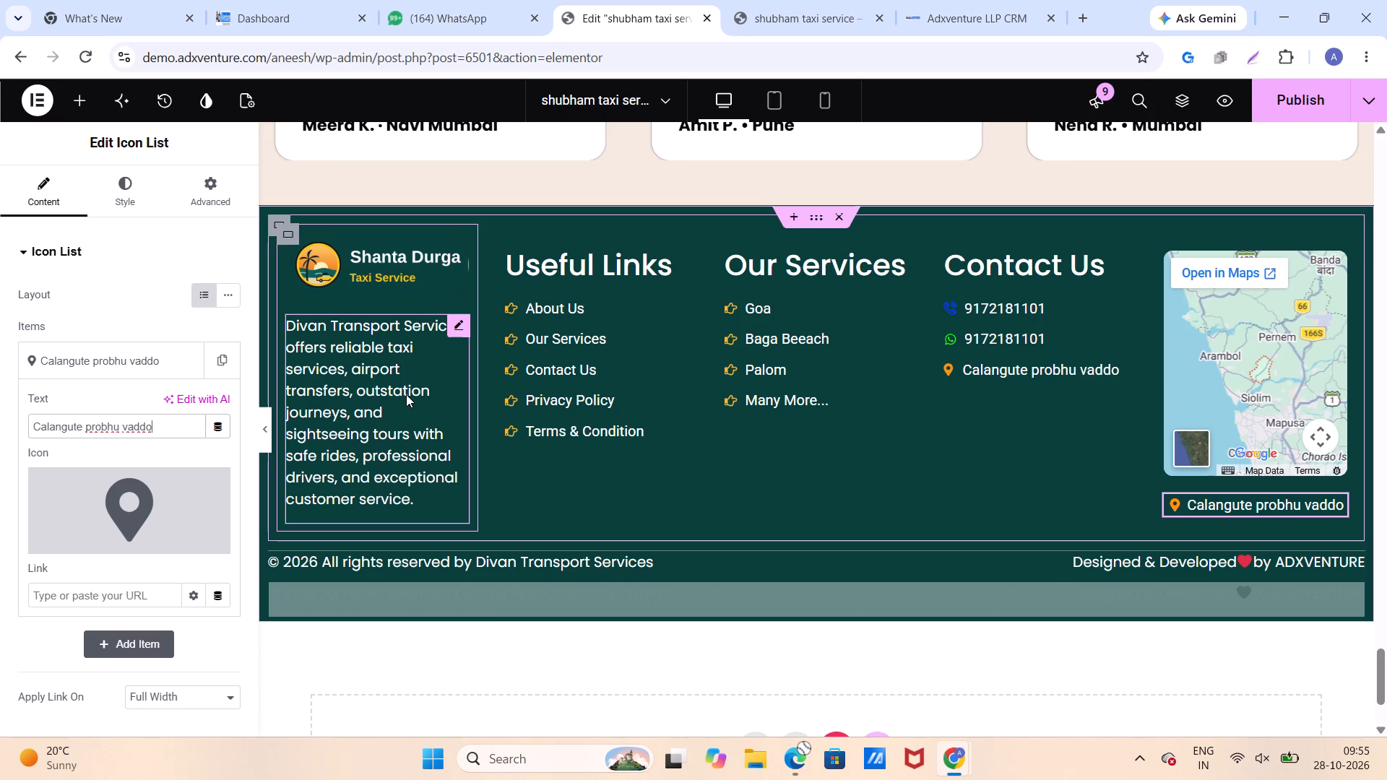
Publish the page with the updated address beneath the footer map.
{"action": "left_click", "coordinate": [1302, 97]}
{"action": "scroll", "coordinate": [949, 386], "scroll_direction": "up", "scroll_amount": 3}
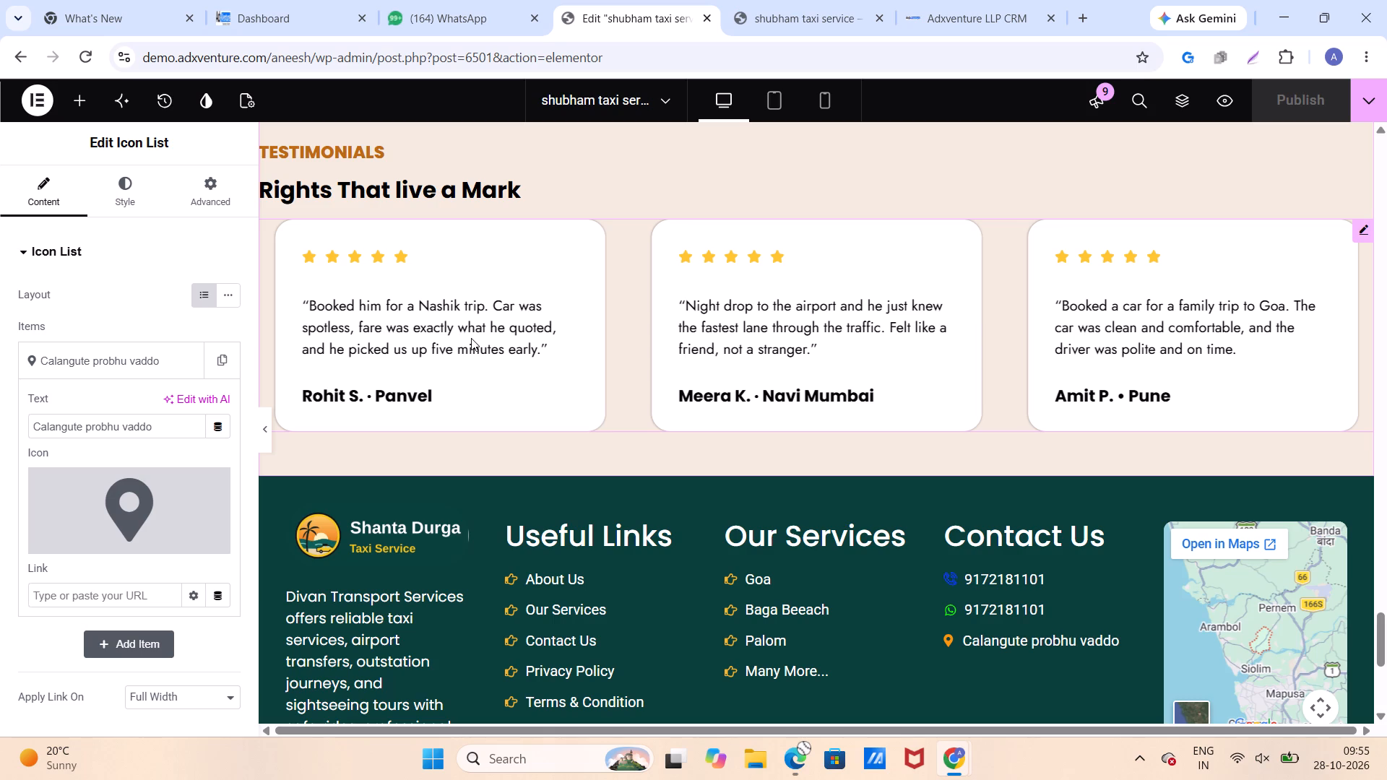
Examine the name, review text and rating of each of the four client entries in the Testimonial widget.
{"action": "left_click", "coordinate": [1365, 233]}
{"action": "left_click", "coordinate": [72, 444]}
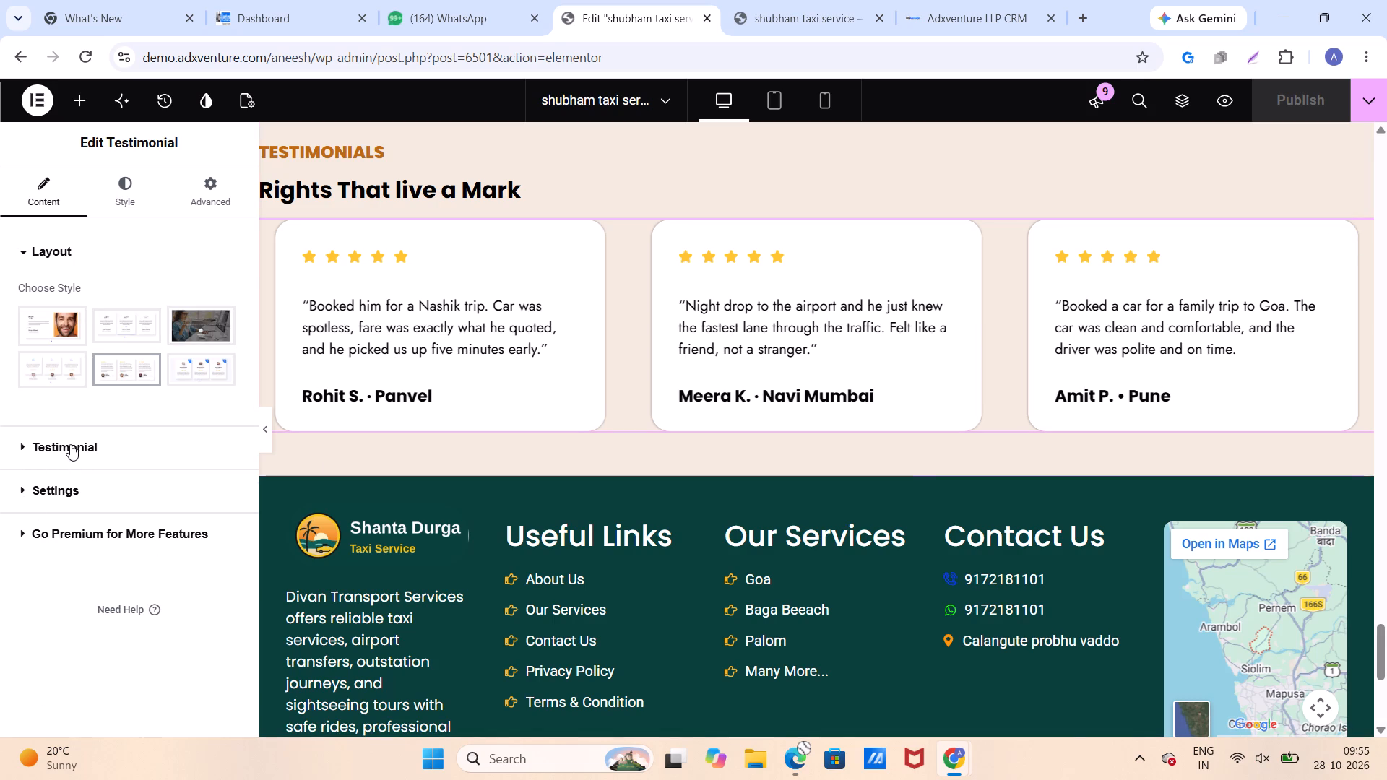
{"action": "scroll", "coordinate": [82, 503], "scroll_direction": "down", "scroll_amount": 2}
{"action": "left_click", "coordinate": [79, 439]}
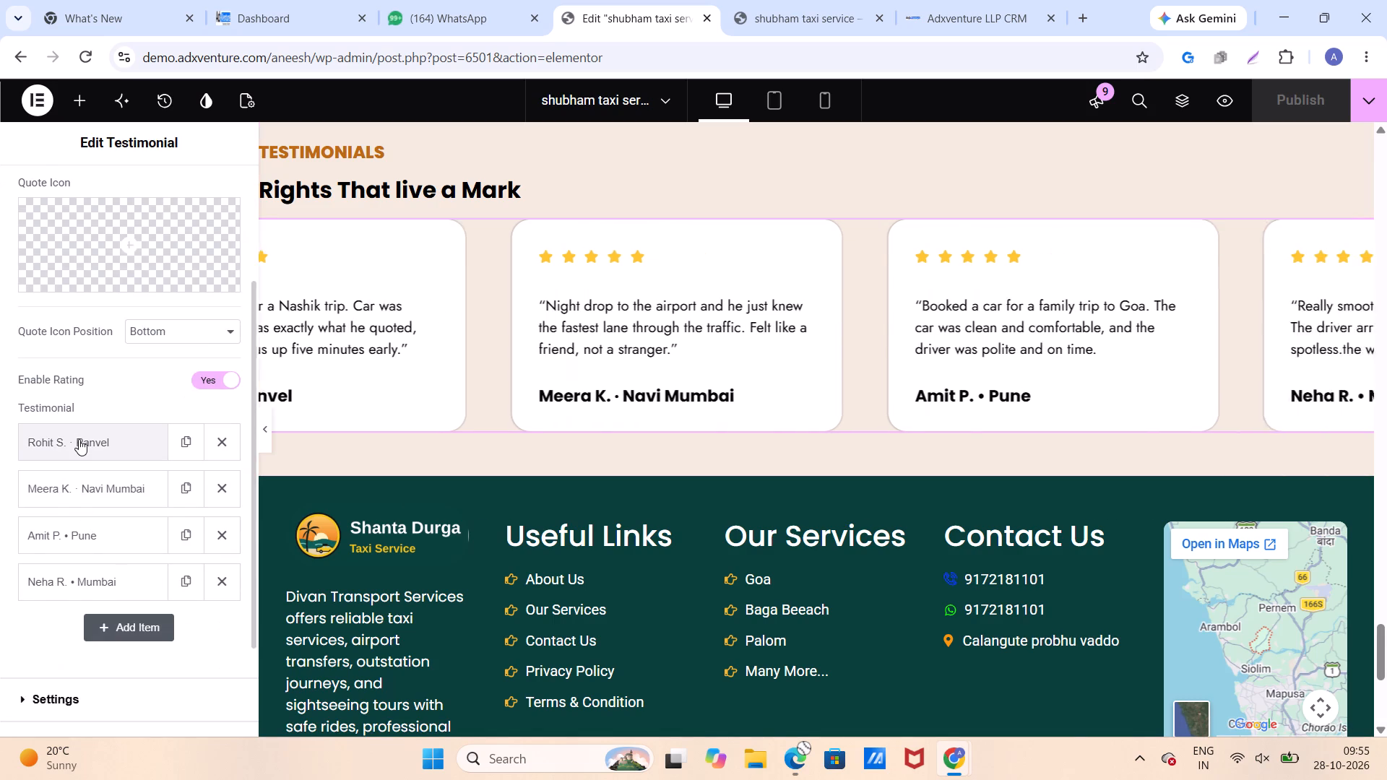
{"action": "scroll", "coordinate": [98, 475], "scroll_direction": "down", "scroll_amount": 1}
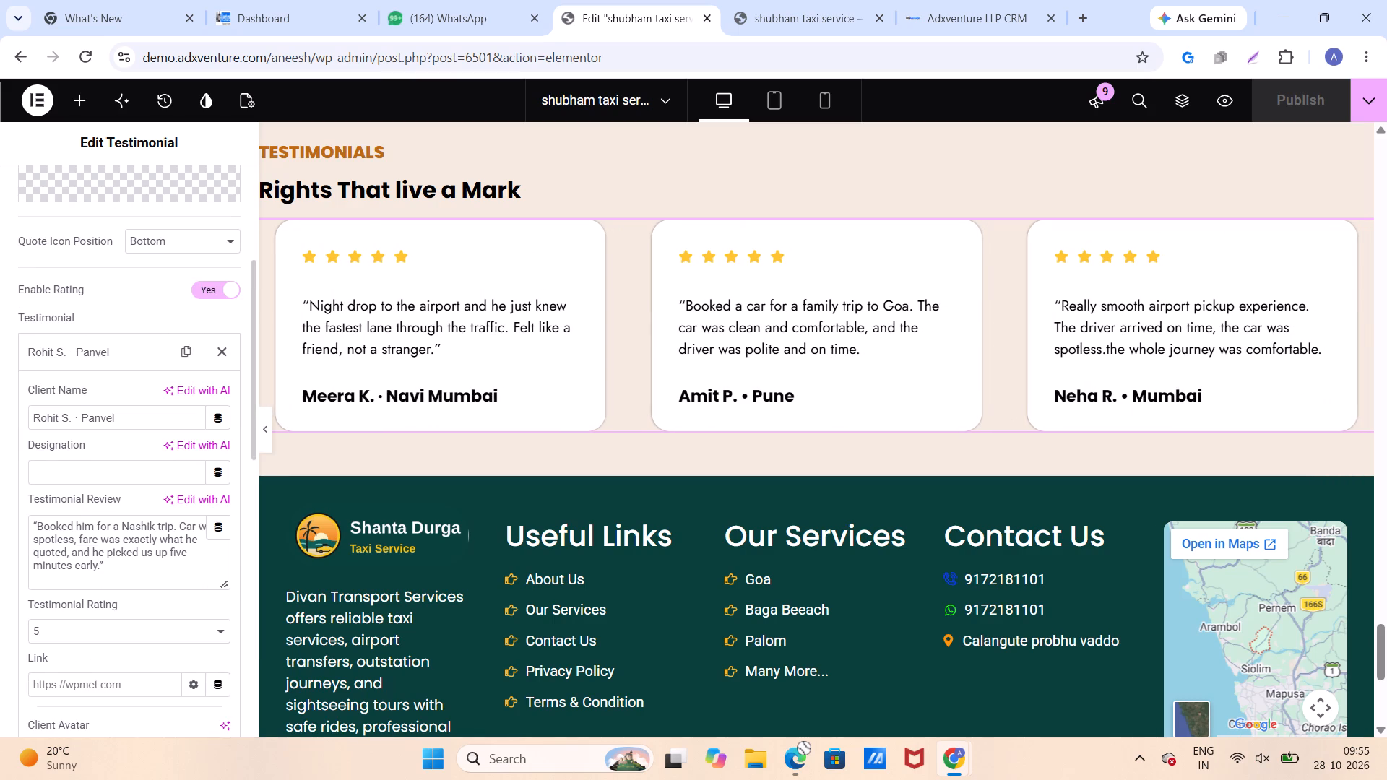
{"action": "scroll", "coordinate": [98, 477], "scroll_direction": "down", "scroll_amount": 3}
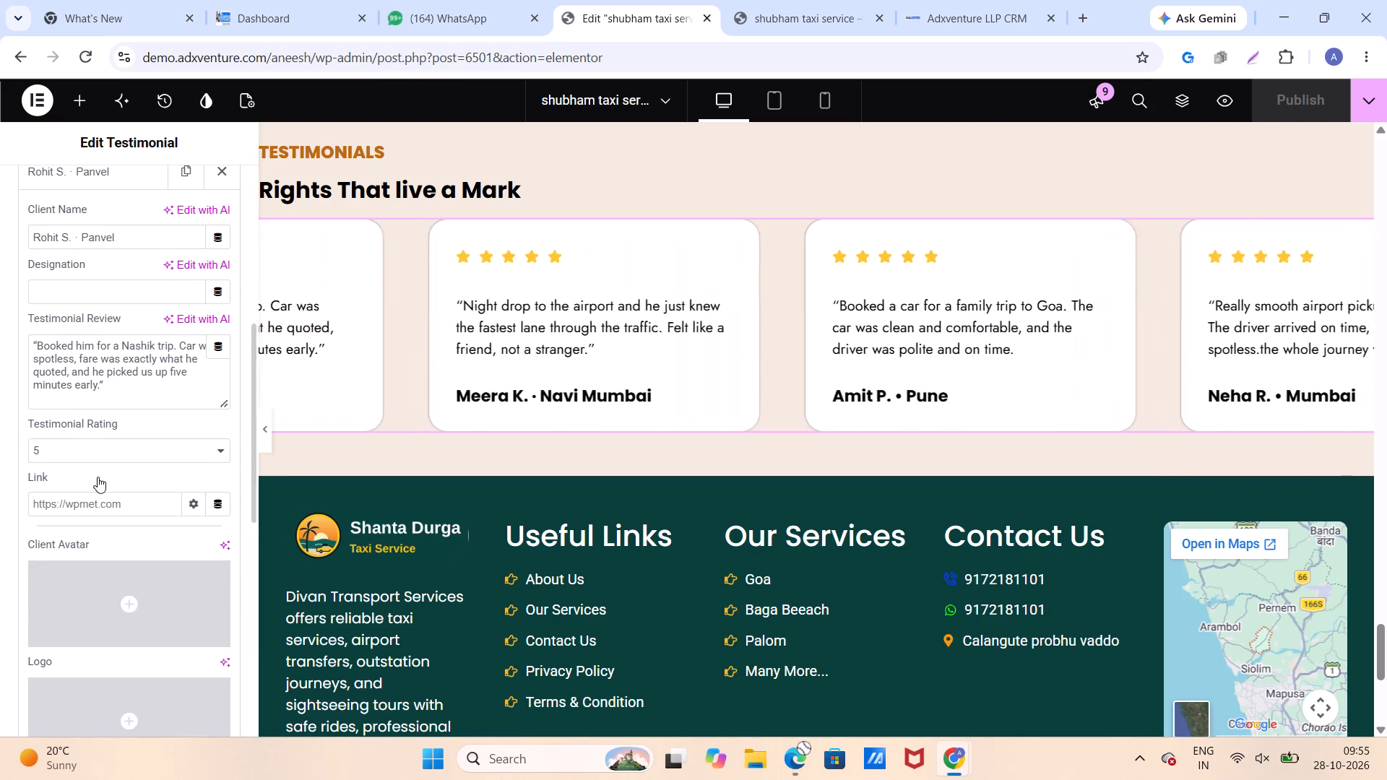
{"action": "scroll", "coordinate": [98, 477], "scroll_direction": "down", "scroll_amount": 3}
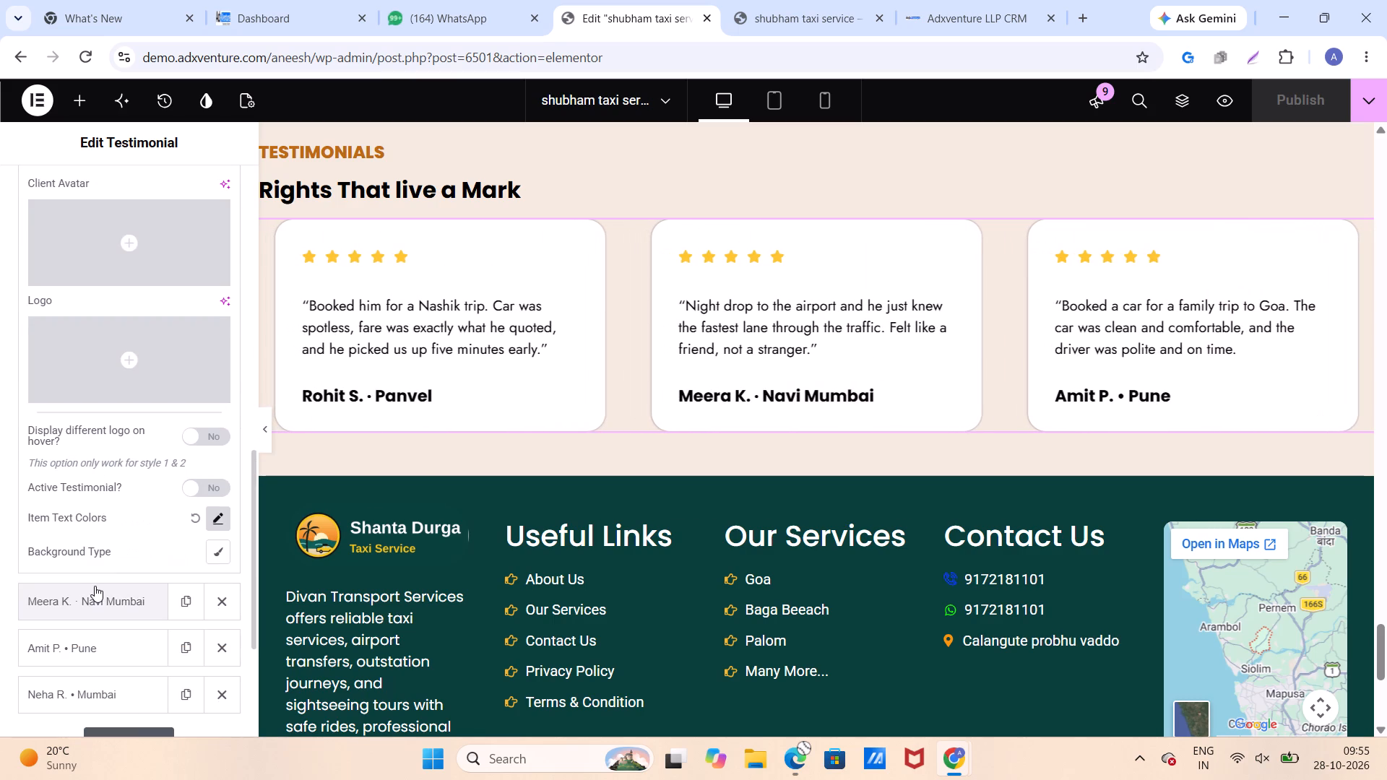
{"action": "left_click", "coordinate": [94, 589]}
{"action": "scroll", "coordinate": [108, 506], "scroll_direction": "up", "scroll_amount": 3}
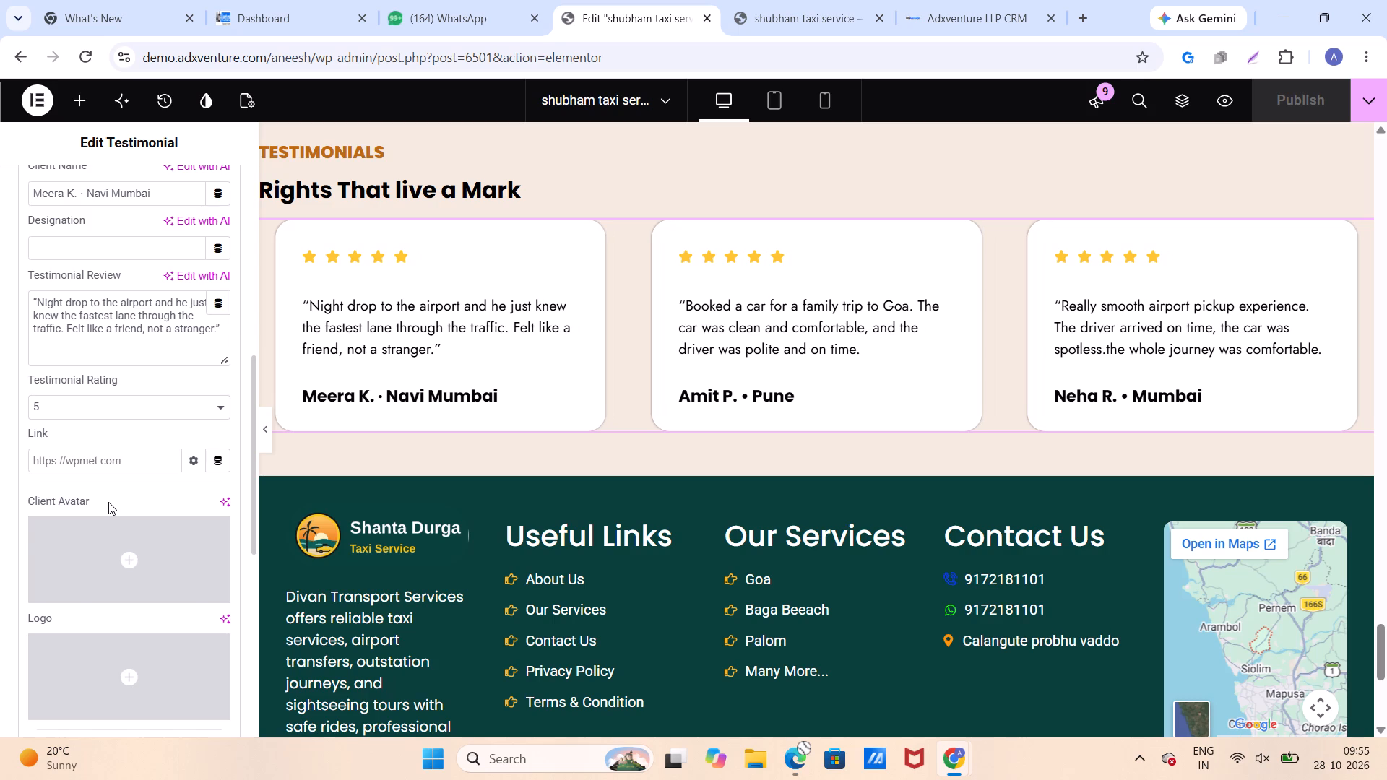
{"action": "scroll", "coordinate": [108, 502], "scroll_direction": "down", "scroll_amount": 4}
{"action": "left_click", "coordinate": [87, 568]}
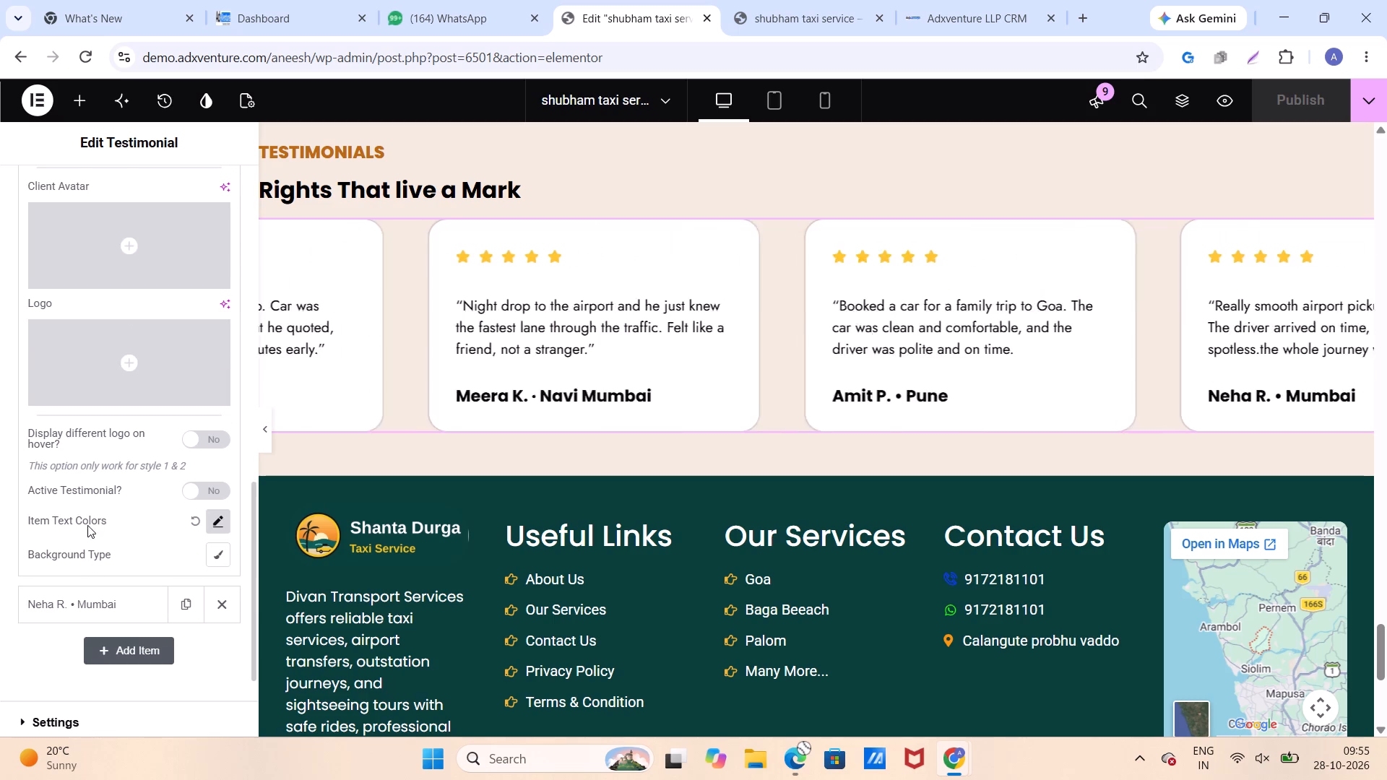
{"action": "scroll", "coordinate": [98, 503], "scroll_direction": "up", "scroll_amount": 4}
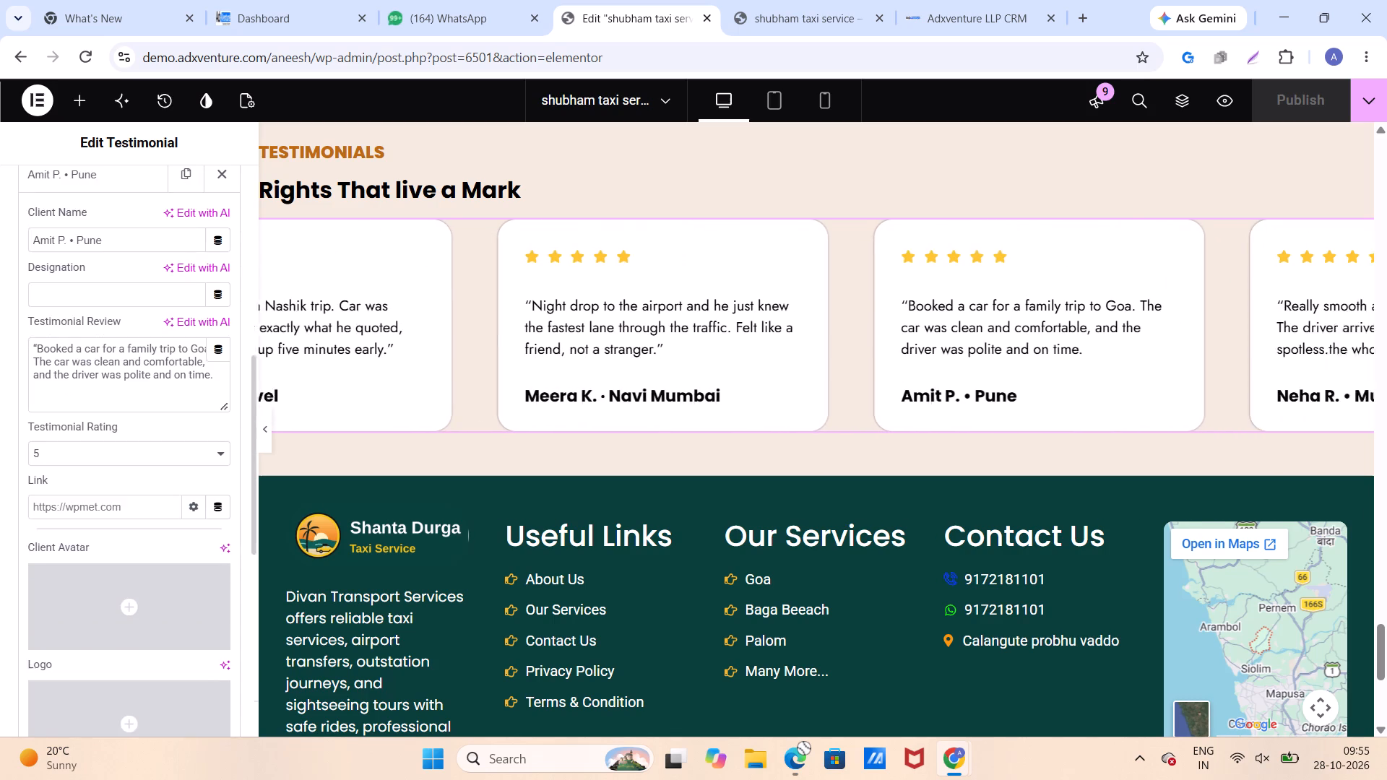
{"action": "scroll", "coordinate": [98, 502], "scroll_direction": "down", "scroll_amount": 5}
{"action": "left_click", "coordinate": [80, 520]}
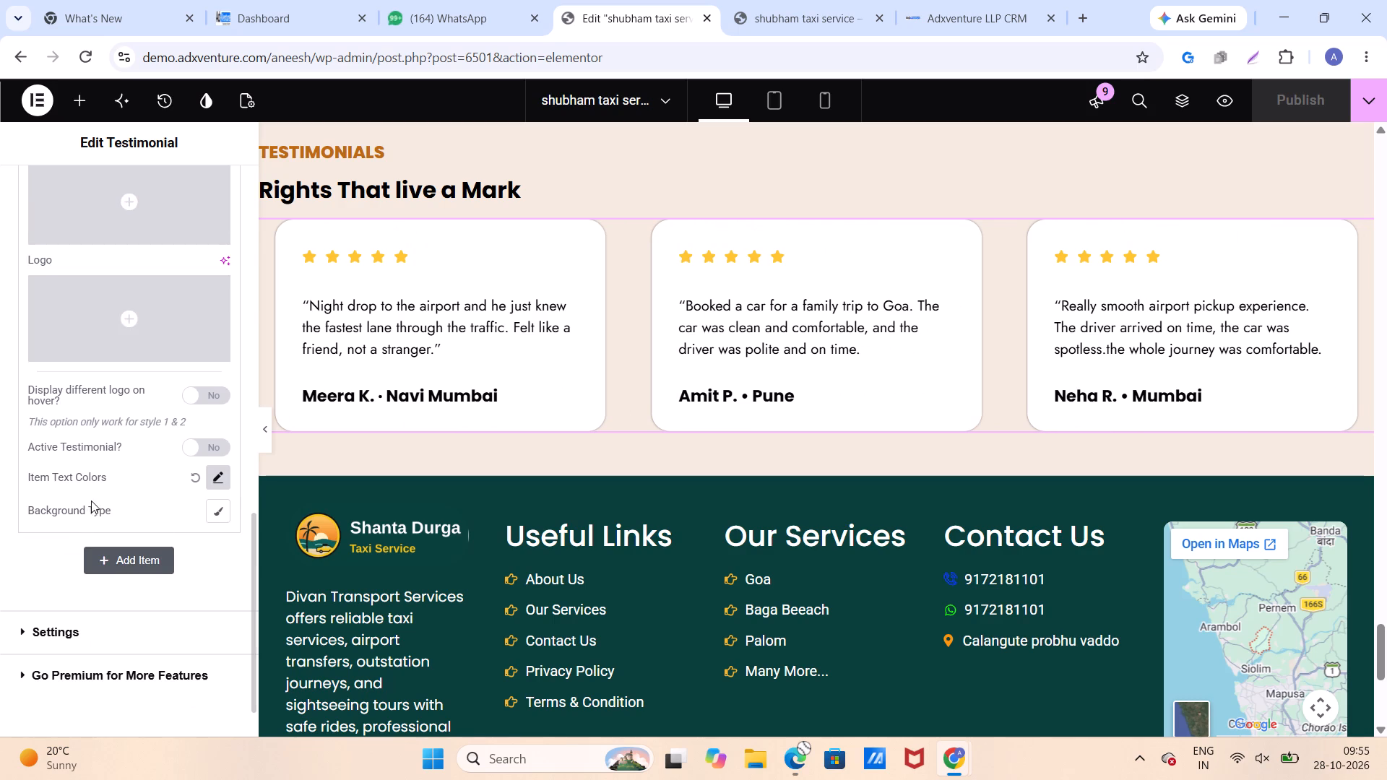
{"action": "scroll", "coordinate": [91, 500], "scroll_direction": "up", "scroll_amount": 4}
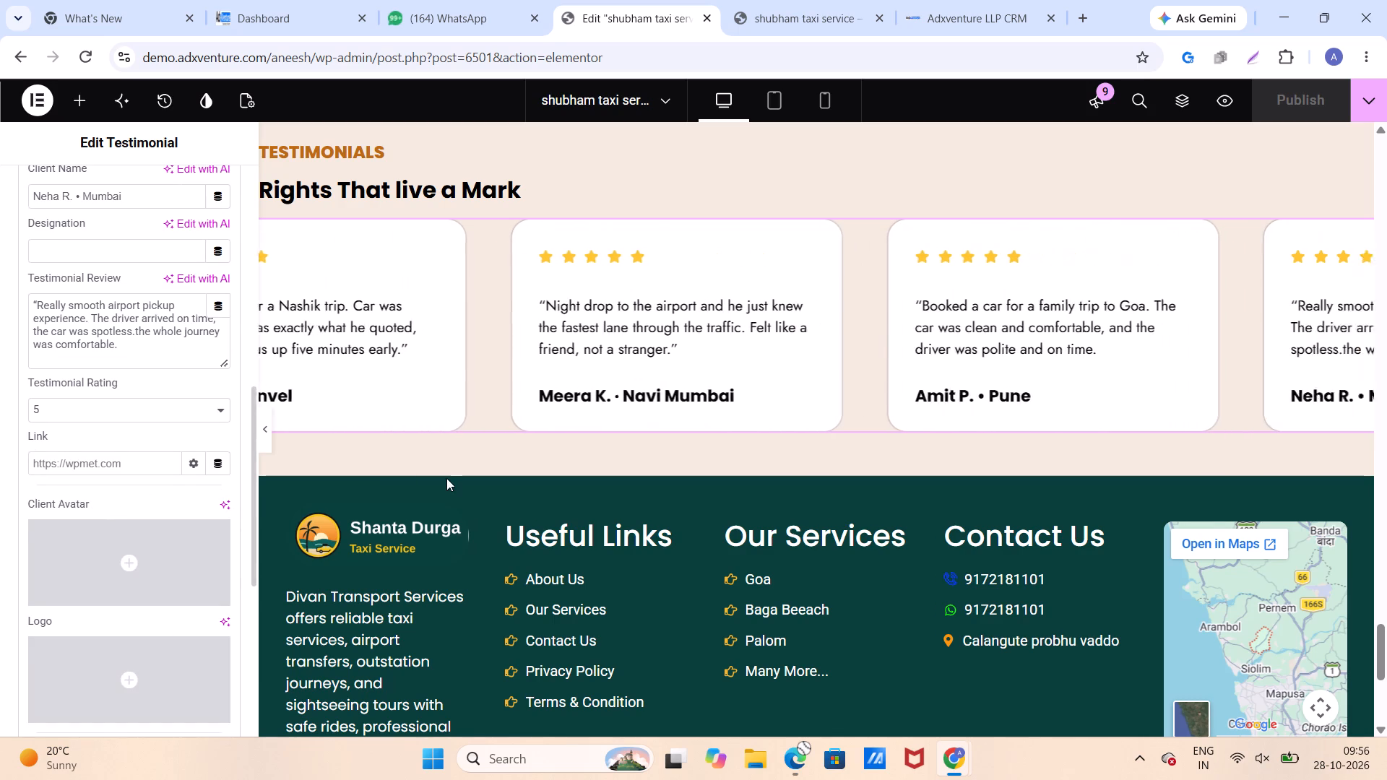
Review the page sections from the South Goa beach cards through Why Choose Us to the car cards.
{"action": "scroll", "coordinate": [446, 478], "scroll_direction": "up", "scroll_amount": 15}
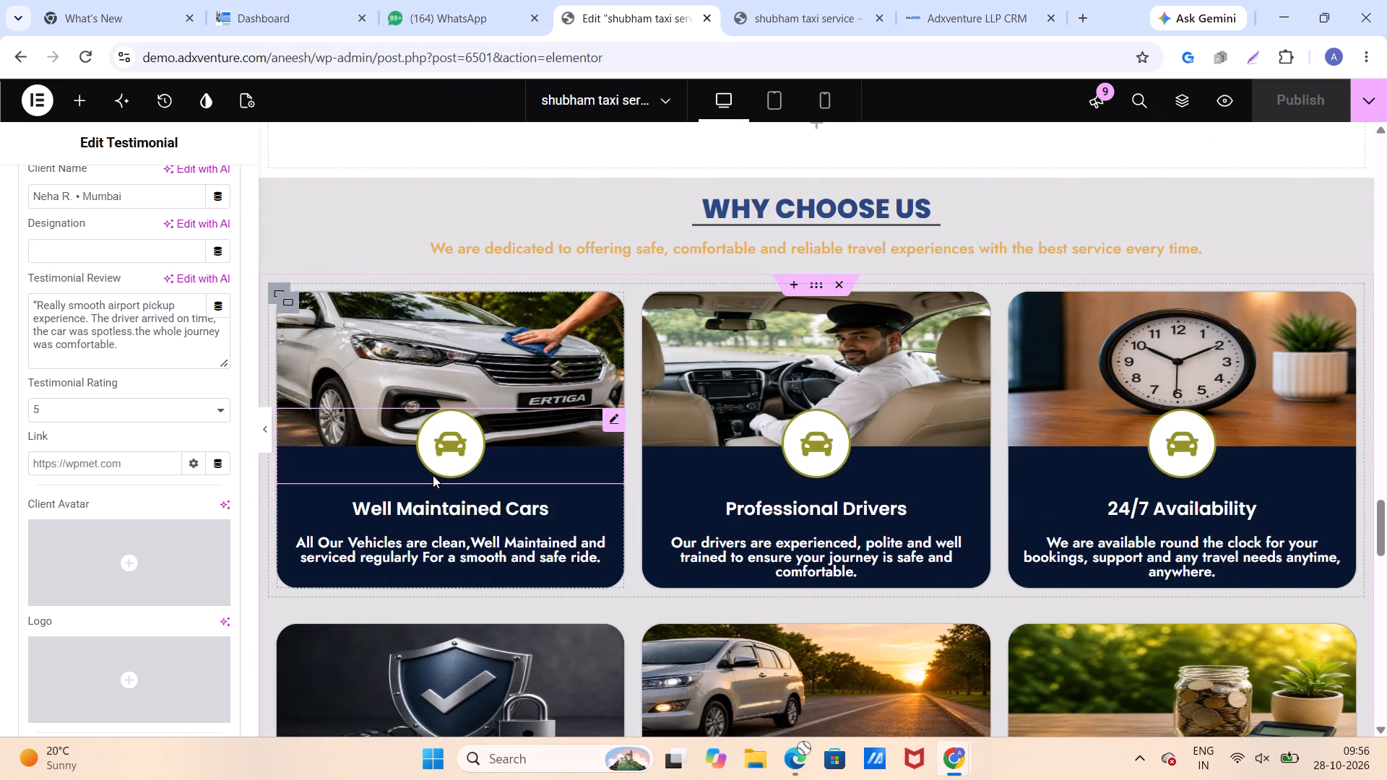
{"action": "scroll", "coordinate": [433, 475], "scroll_direction": "up", "scroll_amount": 6}
{"action": "scroll", "coordinate": [429, 471], "scroll_direction": "down", "scroll_amount": 5}
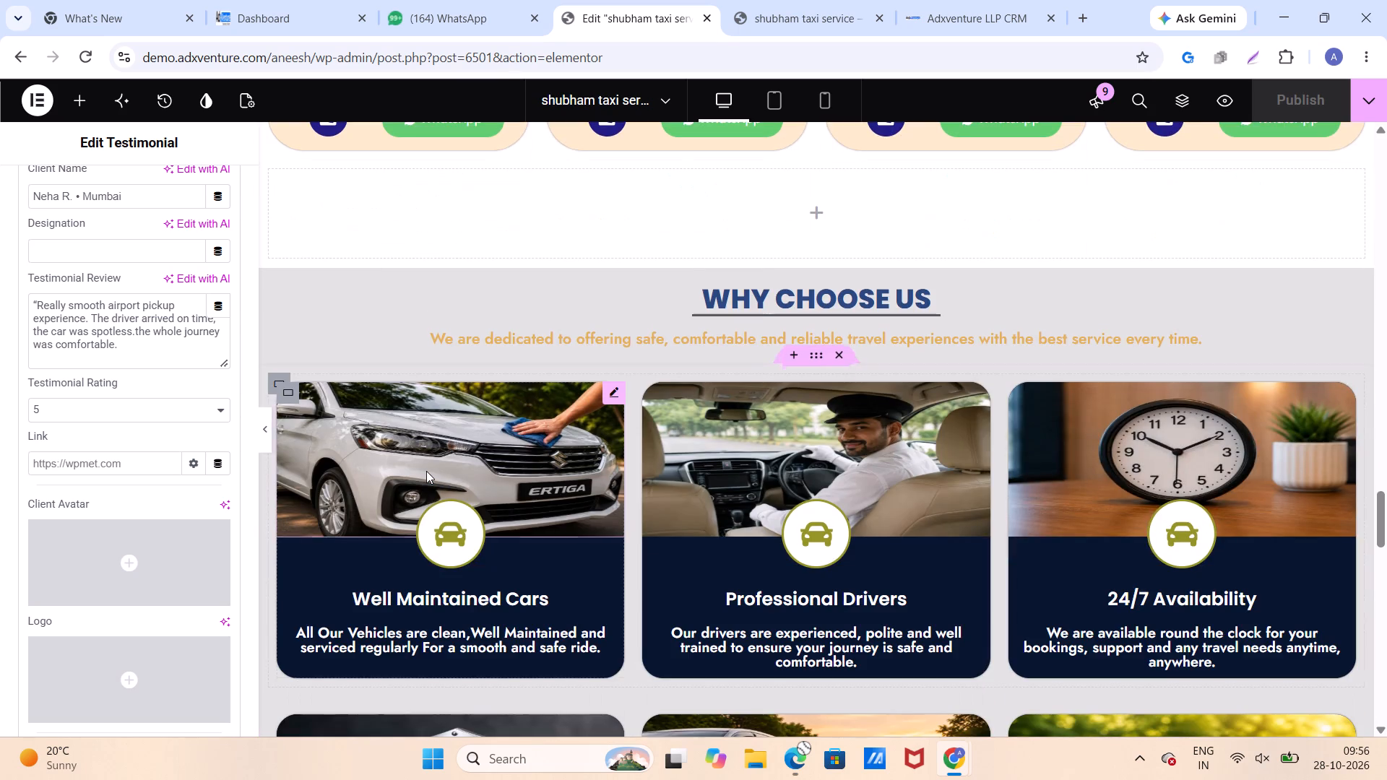
{"action": "scroll", "coordinate": [426, 471], "scroll_direction": "up", "scroll_amount": 17}
{"action": "scroll", "coordinate": [425, 471], "scroll_direction": "down", "scroll_amount": 4}
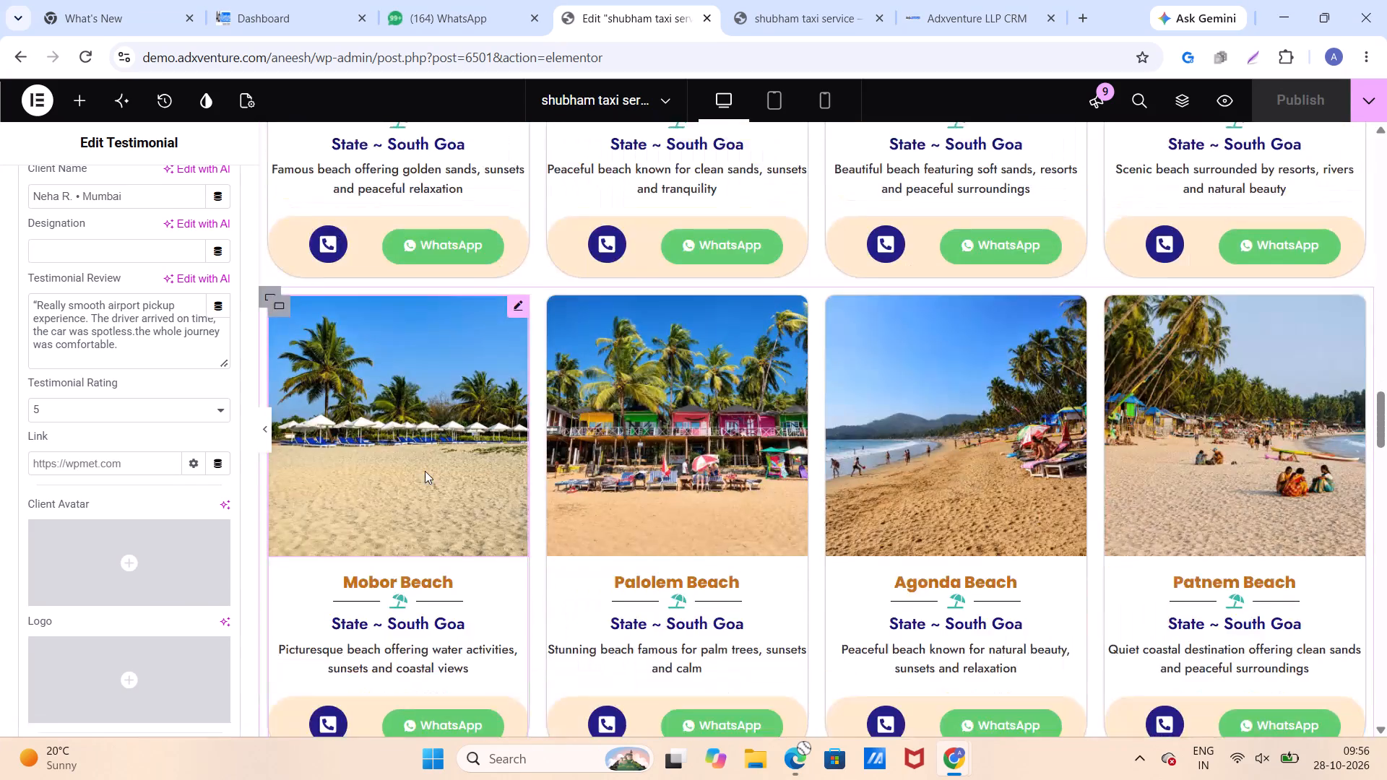
{"action": "scroll", "coordinate": [425, 471], "scroll_direction": "down", "scroll_amount": 4}
{"action": "scroll", "coordinate": [425, 471], "scroll_direction": "up", "scroll_amount": 1}
{"action": "scroll", "coordinate": [425, 471], "scroll_direction": "down", "scroll_amount": 13}
{"action": "scroll", "coordinate": [425, 471], "scroll_direction": "up", "scroll_amount": 3}
{"action": "scroll", "coordinate": [425, 471], "scroll_direction": "down", "scroll_amount": 2}
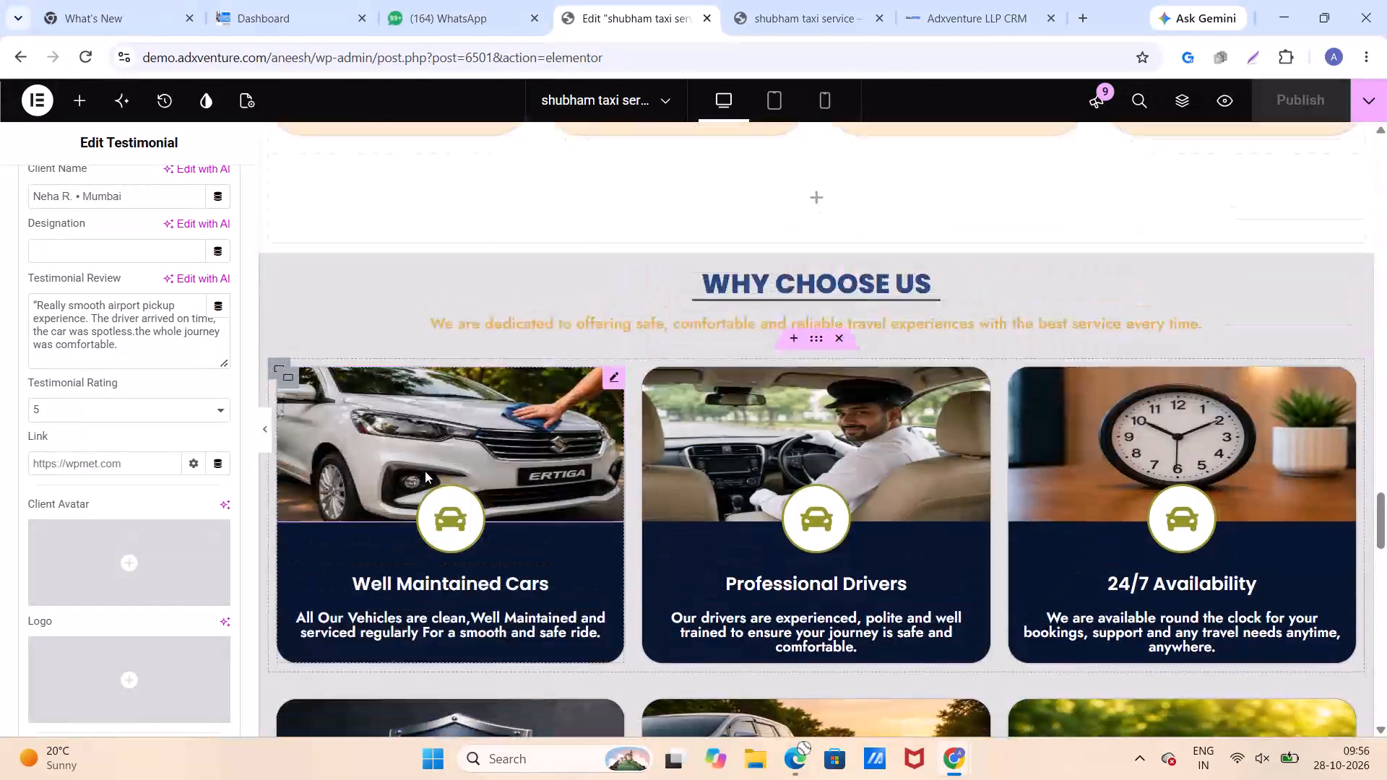
{"action": "scroll", "coordinate": [425, 471], "scroll_direction": "down", "scroll_amount": 8}
{"action": "scroll", "coordinate": [425, 471], "scroll_direction": "up", "scroll_amount": 2}
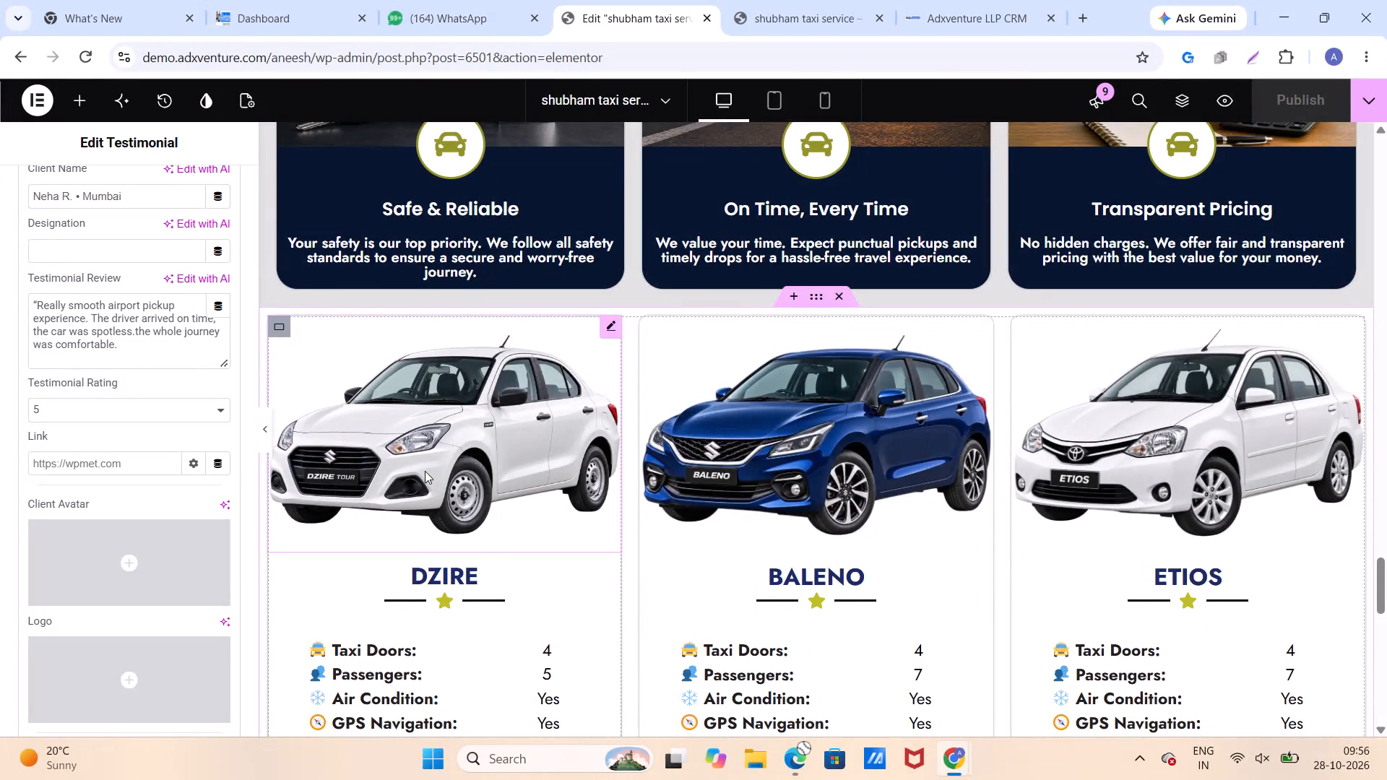
Insert a container between the Why Choose Us section and the car cards, with its content width set to Full Width.
{"action": "left_click", "coordinate": [792, 297]}
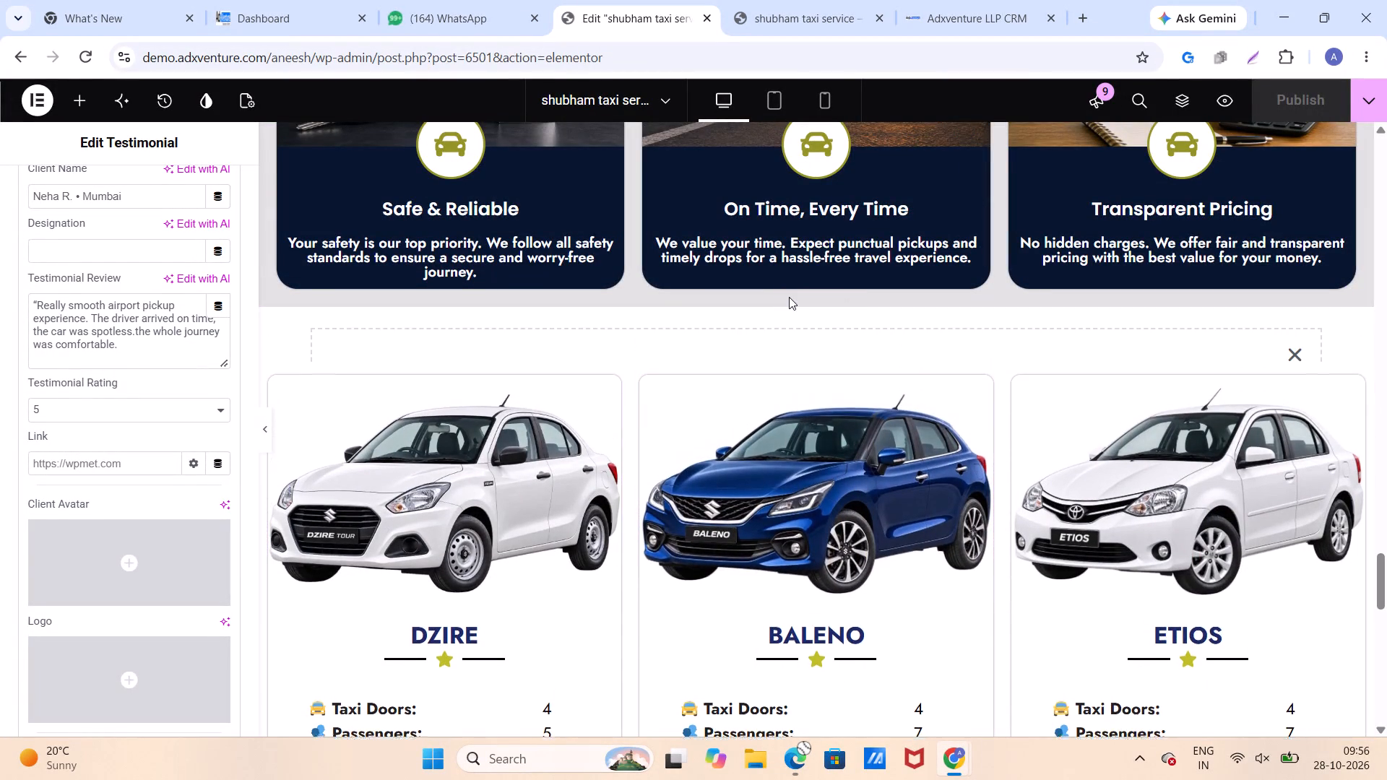
{"action": "left_click", "coordinate": [78, 102]}
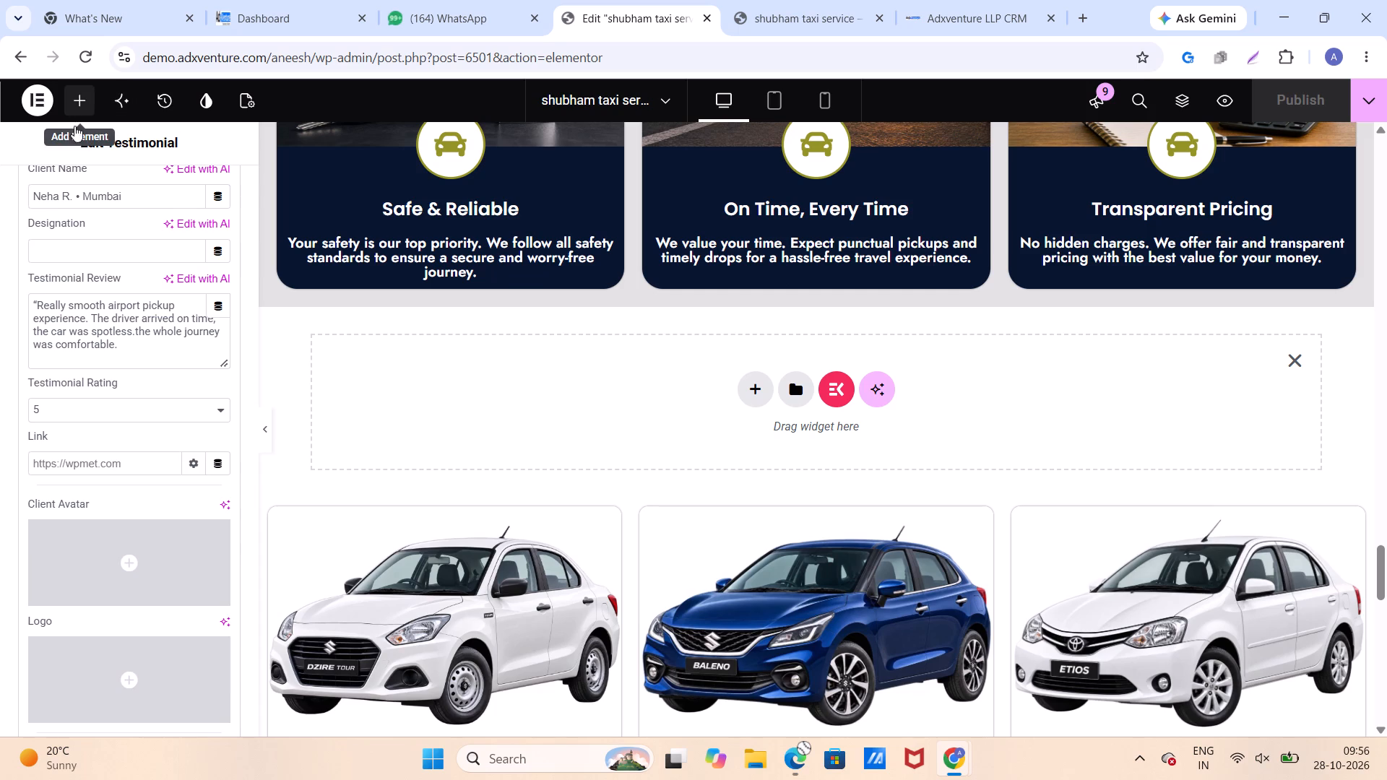
{"action": "left_click", "coordinate": [63, 280]}
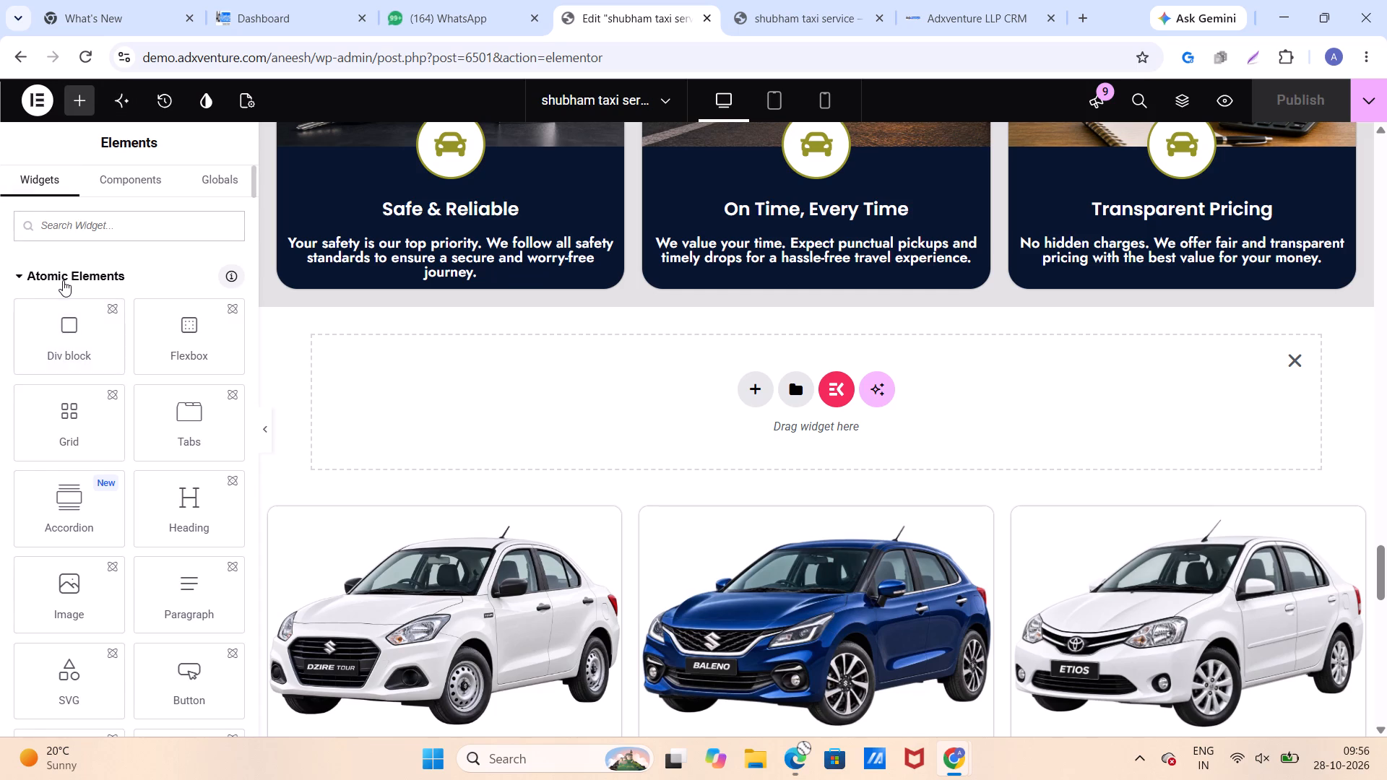
{"action": "left_click", "coordinate": [74, 317]}
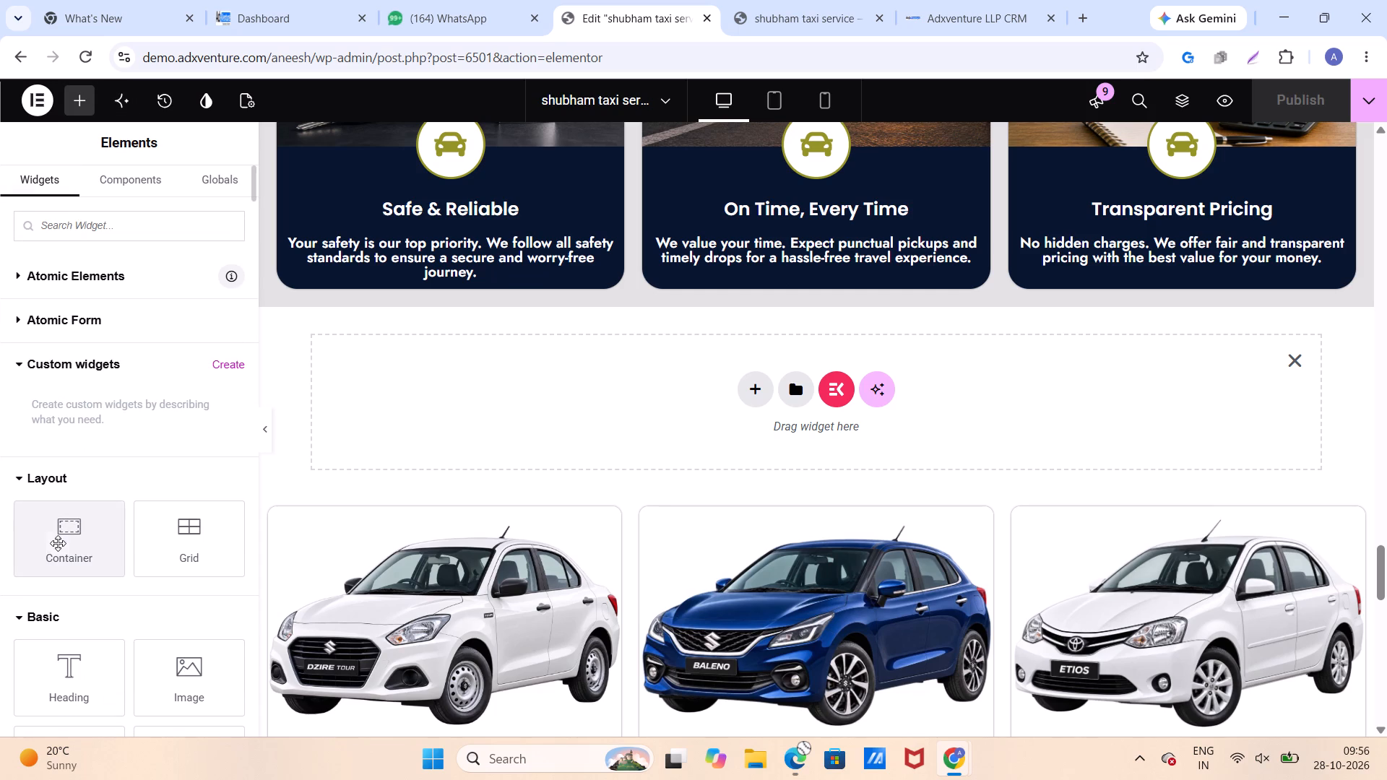
{"action": "left_click_drag", "start_coordinate": [58, 543], "coordinate": [517, 420]}
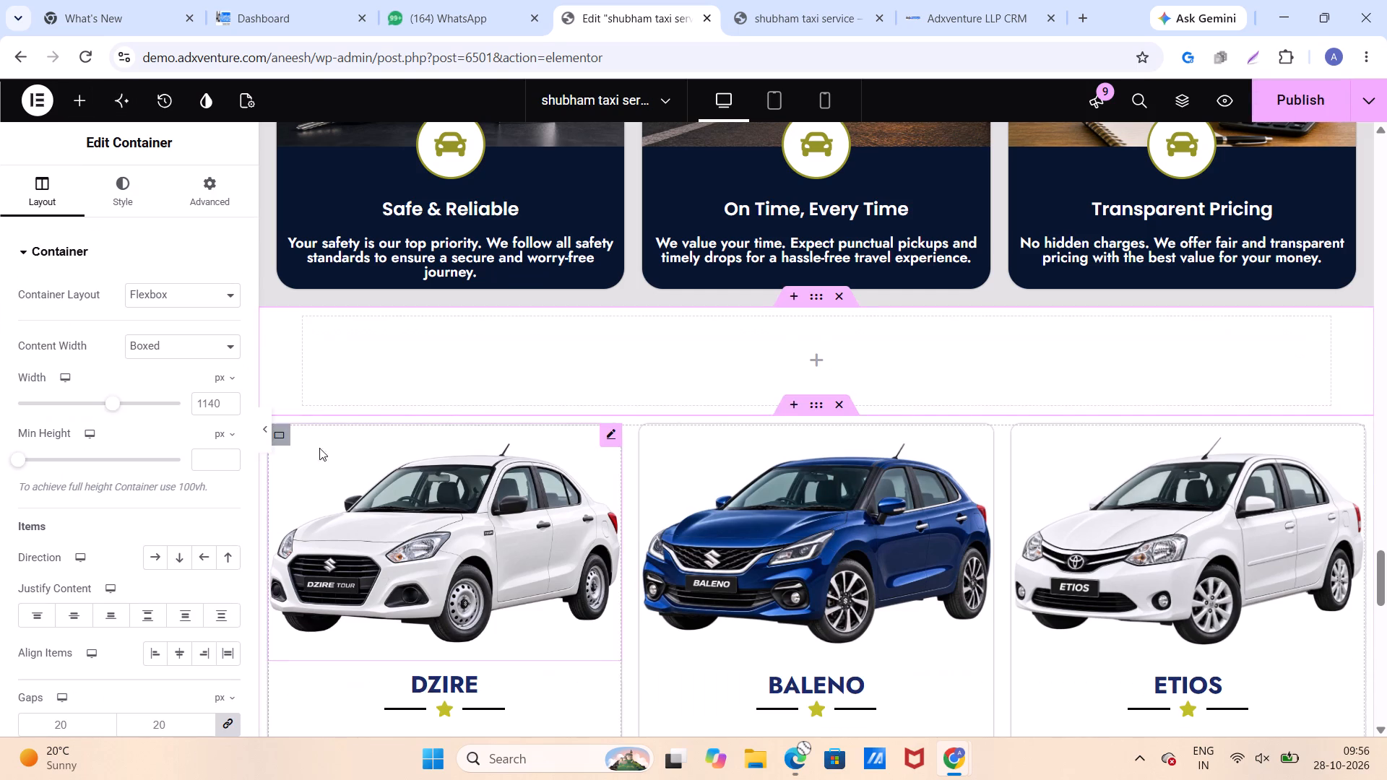
{"action": "left_click", "coordinate": [176, 344]}
{"action": "left_click", "coordinate": [170, 389]}
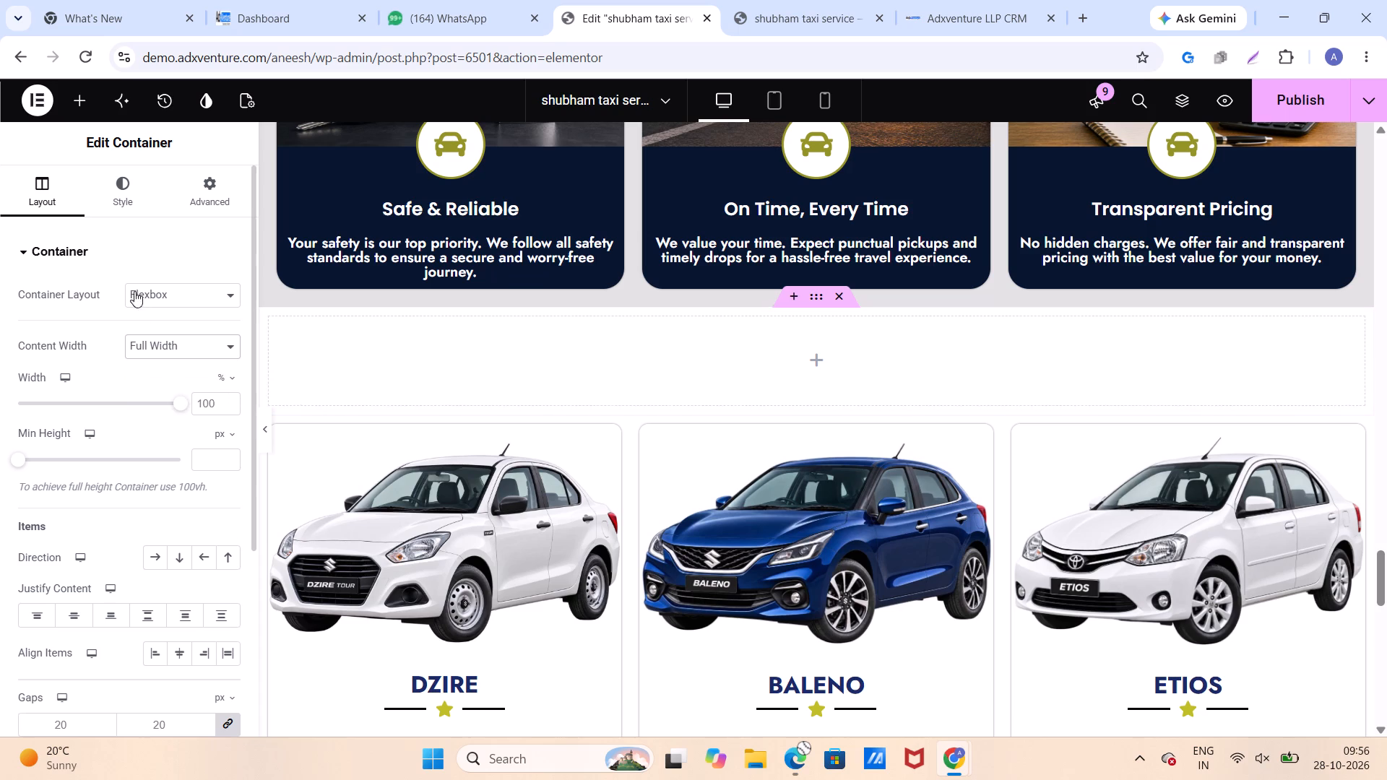
Add a Heading widget inside the new container above the car cards and title it "OUR GALLeRY".
{"action": "left_click", "coordinate": [87, 110]}
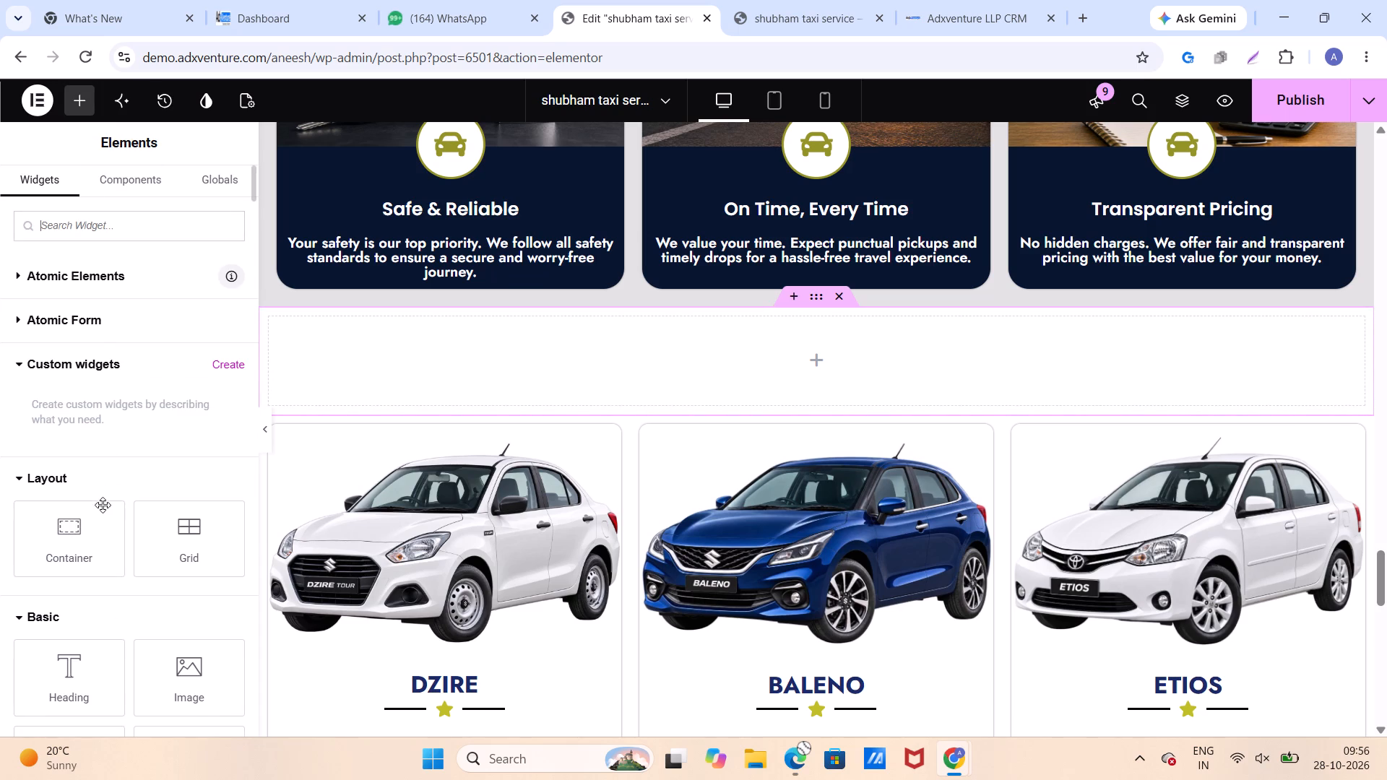
{"action": "scroll", "coordinate": [103, 521], "scroll_direction": "down", "scroll_amount": 1}
{"action": "left_click_drag", "start_coordinate": [70, 588], "coordinate": [447, 358]}
{"action": "left_click_drag", "start_coordinate": [167, 314], "coordinate": [1, 332]}
{"action": "type", "text": "OUR G"}
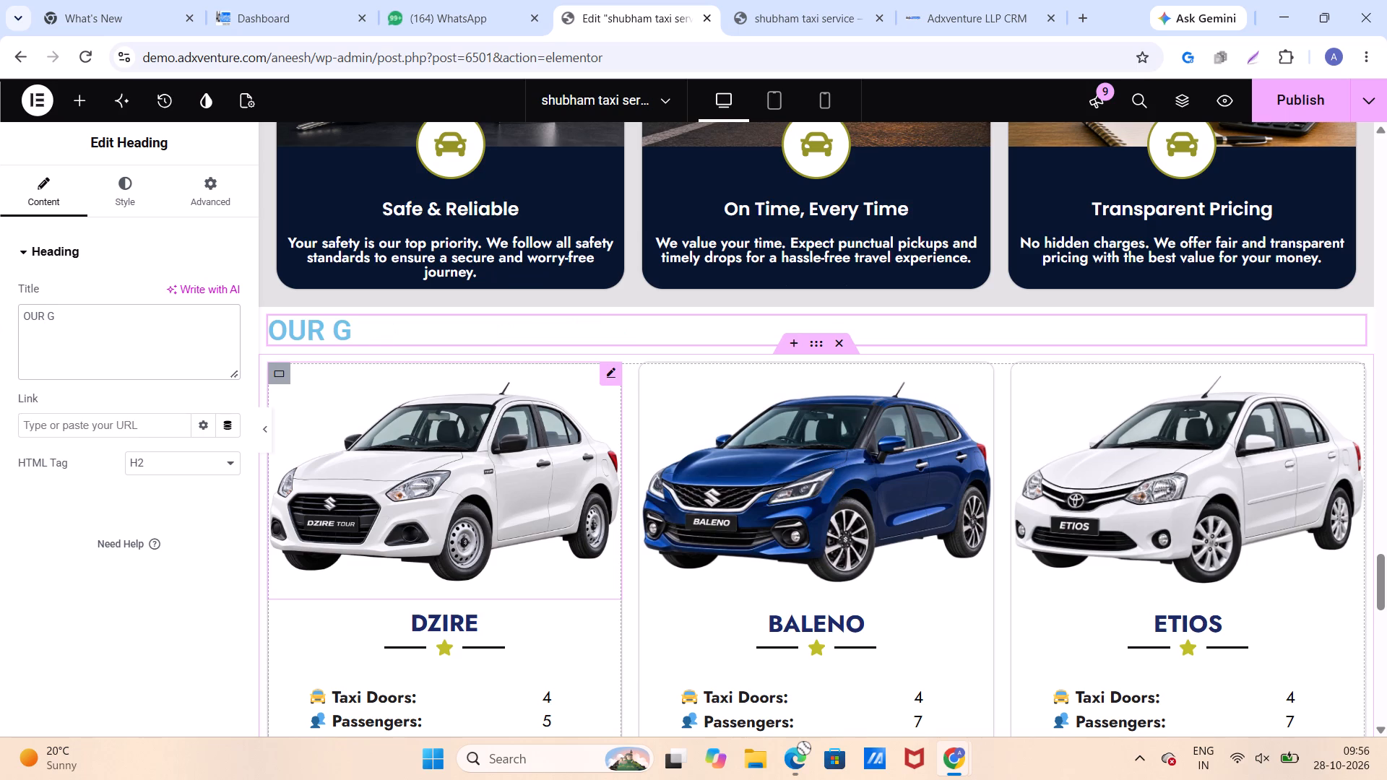
{"action": "type", "text": "ALLeRT"}
{"action": "key", "text": "BackSpace"}
{"action": "key", "text": "shift+y"}
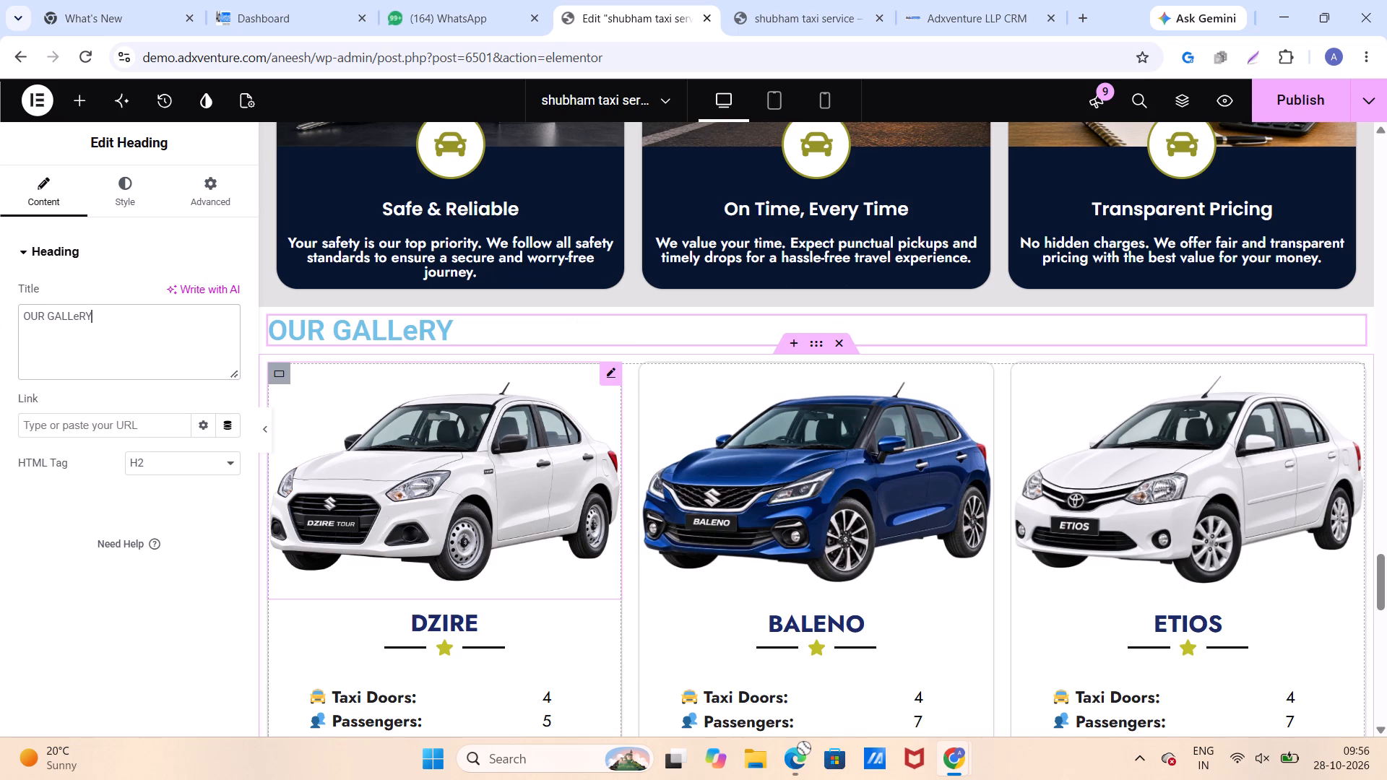
Style the gallery heading's typography with the Poppins family, size 27 px and weight 700 (Bold).
{"action": "left_click", "coordinate": [106, 193]}
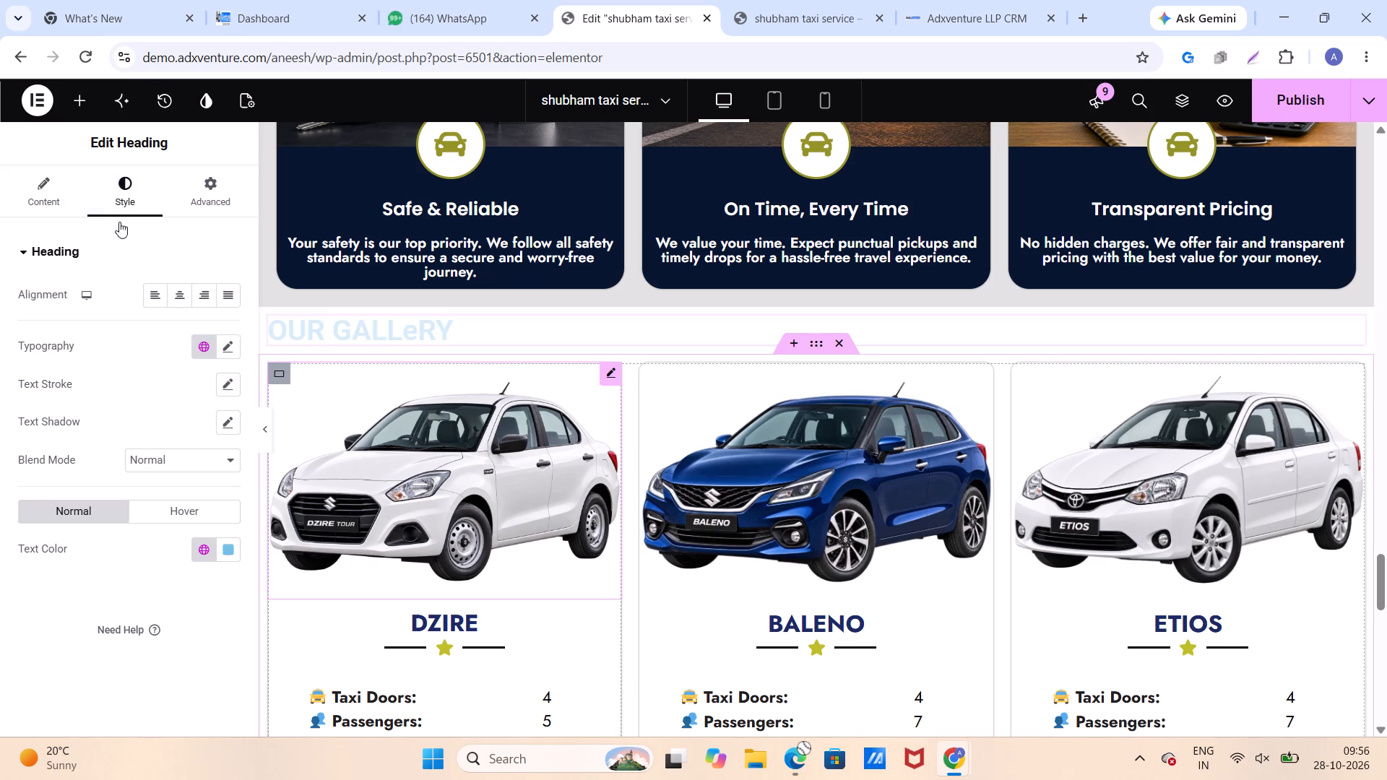
{"action": "left_click", "coordinate": [236, 343]}
{"action": "left_click", "coordinate": [196, 432]}
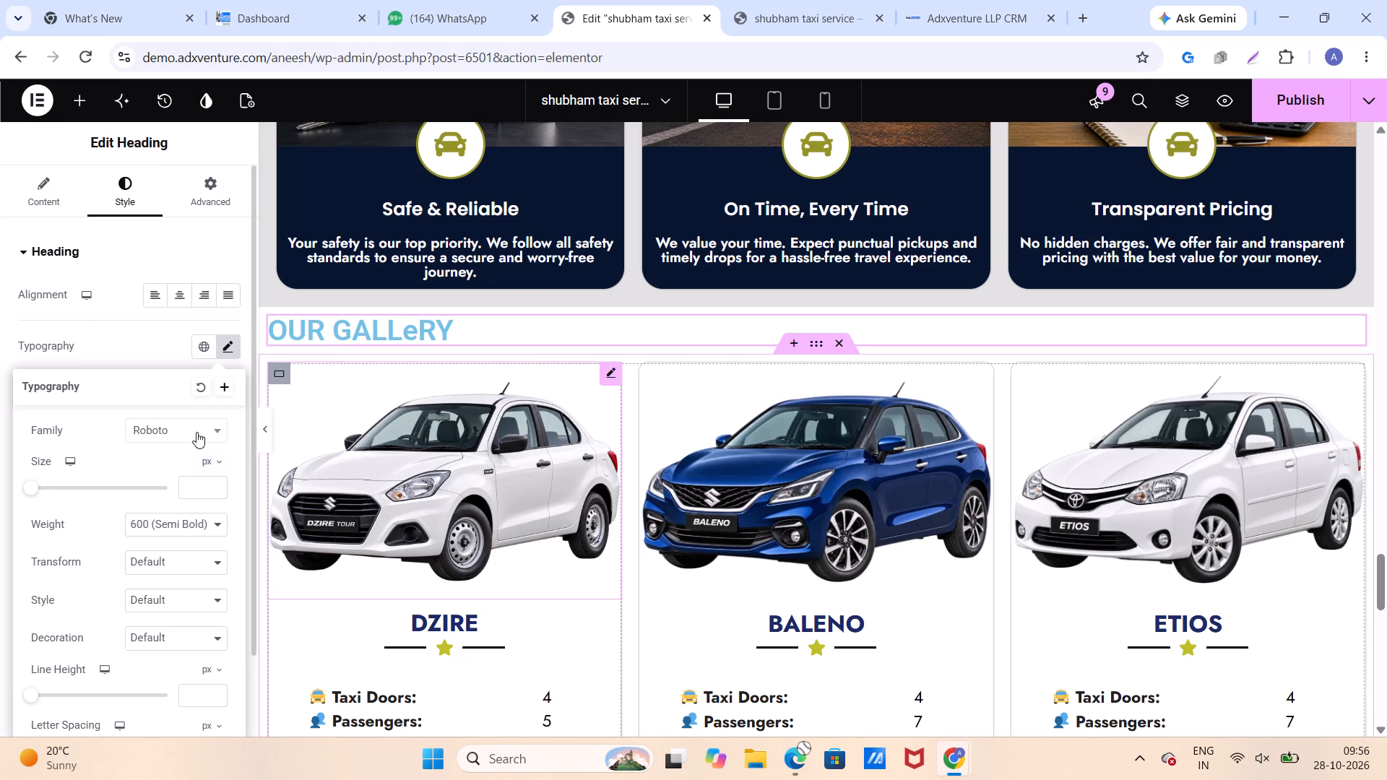
{"action": "type", "text": "popp"}
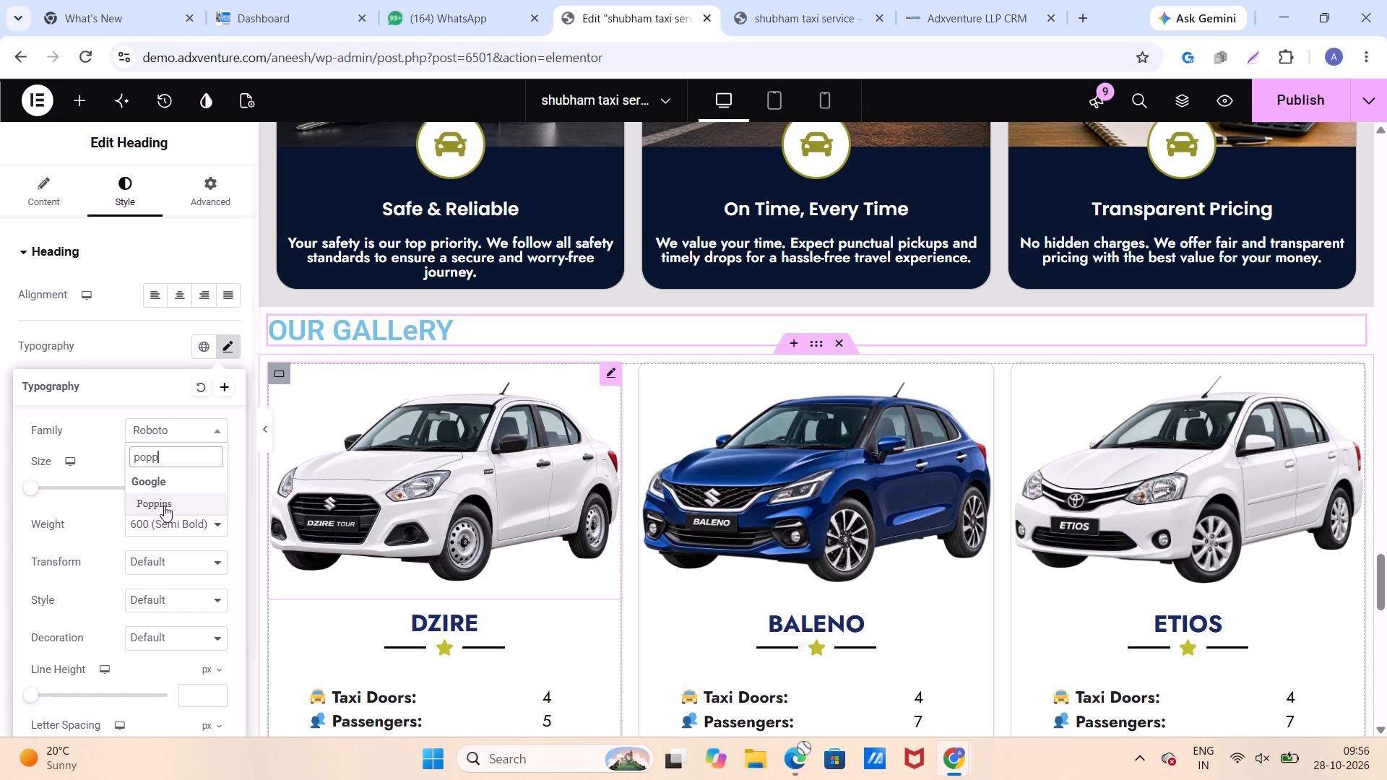
{"action": "left_click", "coordinate": [164, 505]}
{"action": "left_click", "coordinate": [214, 485]}
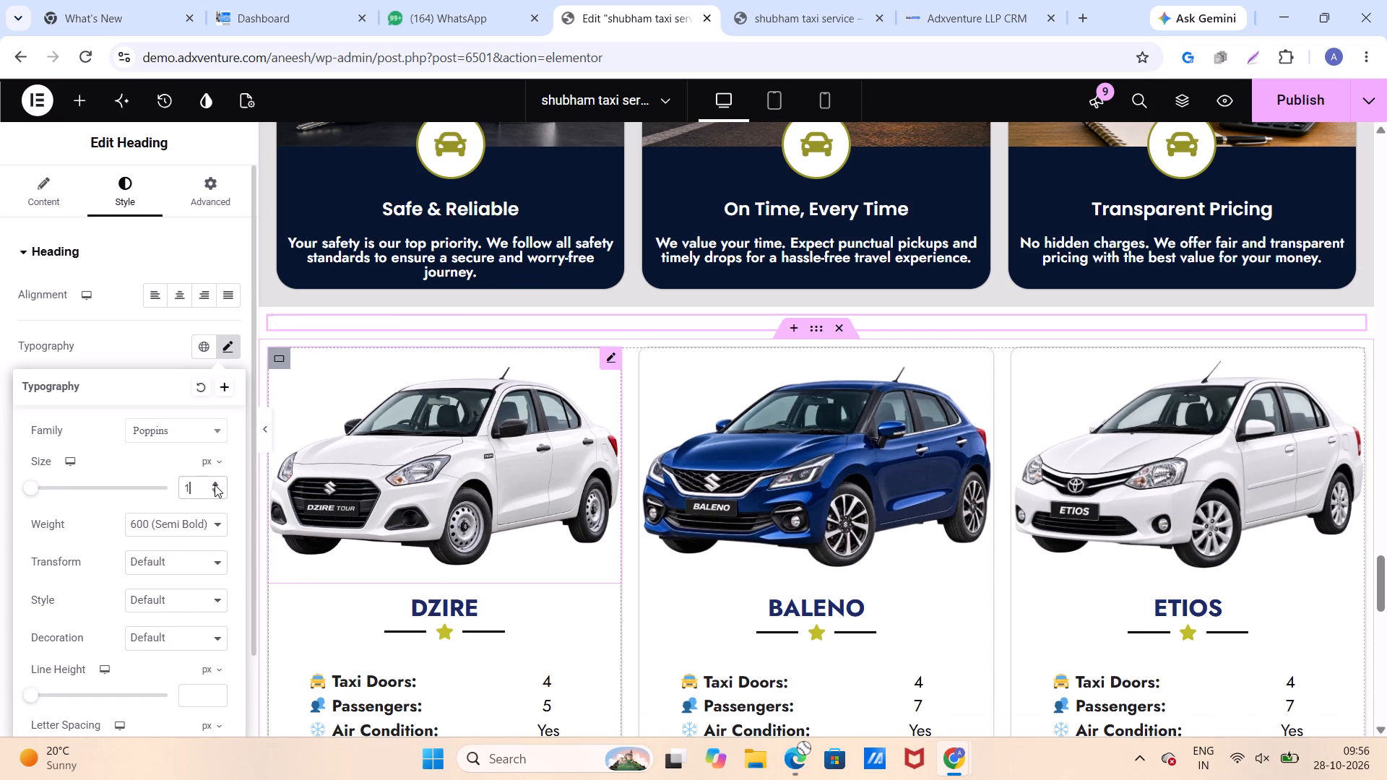
{"action": "triple_click", "coordinate": [215, 485]}
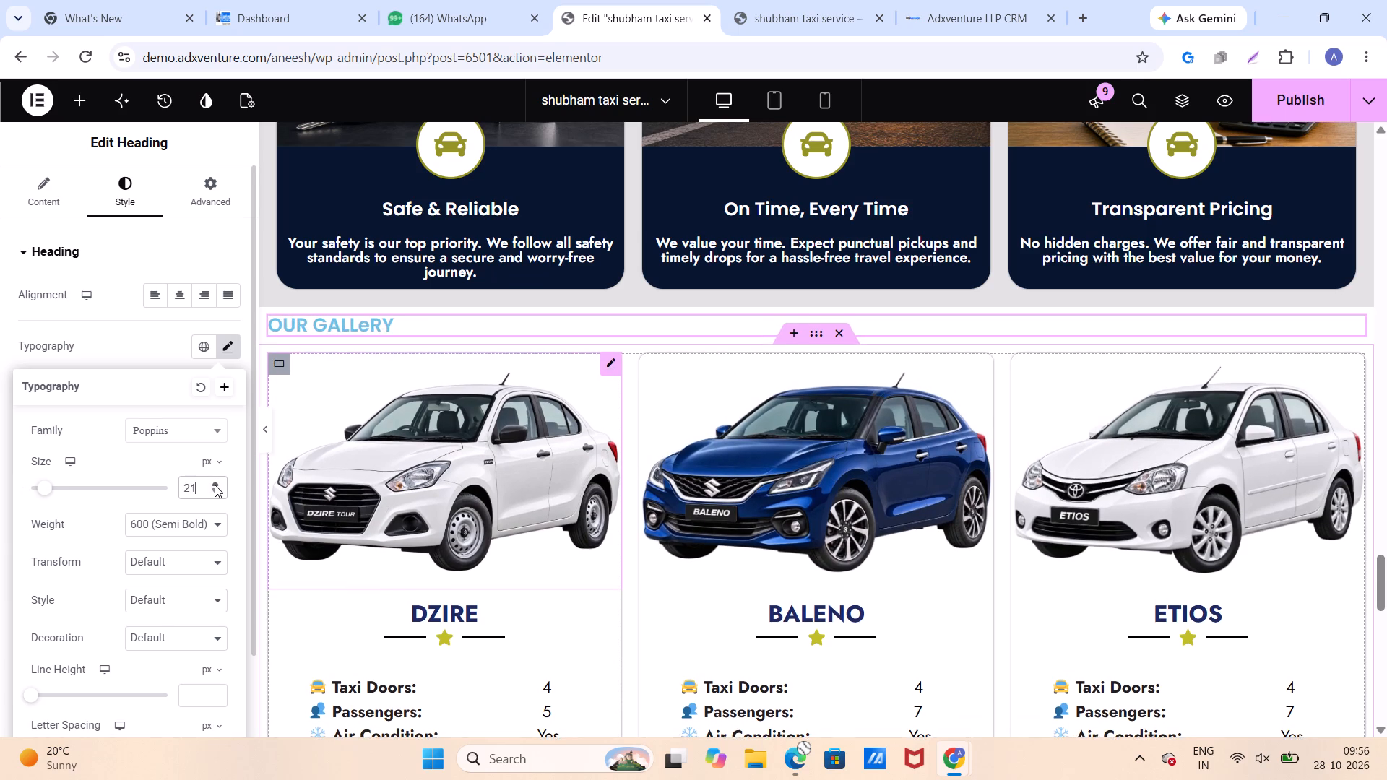
{"action": "double_click", "coordinate": [215, 485]}
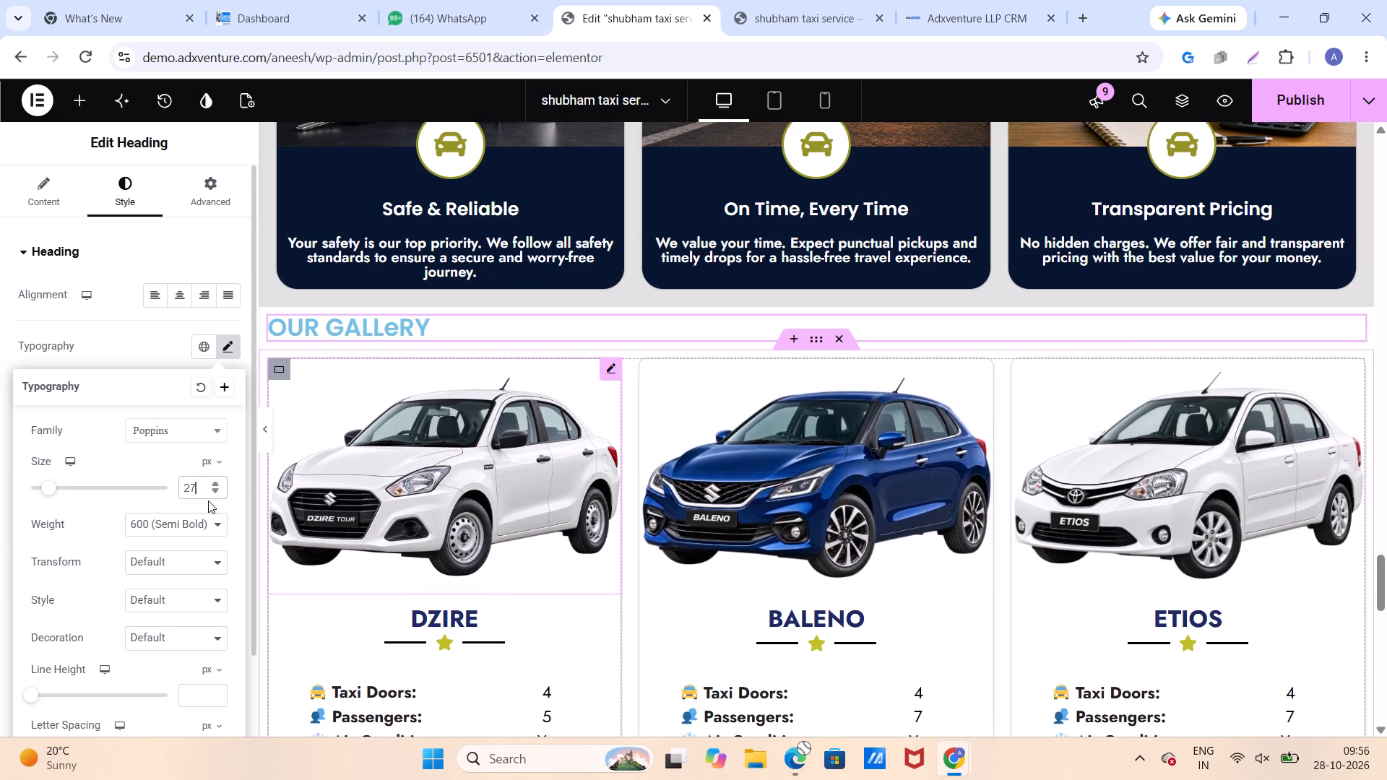
{"action": "left_click", "coordinate": [173, 525]}
{"action": "left_click", "coordinate": [159, 394]}
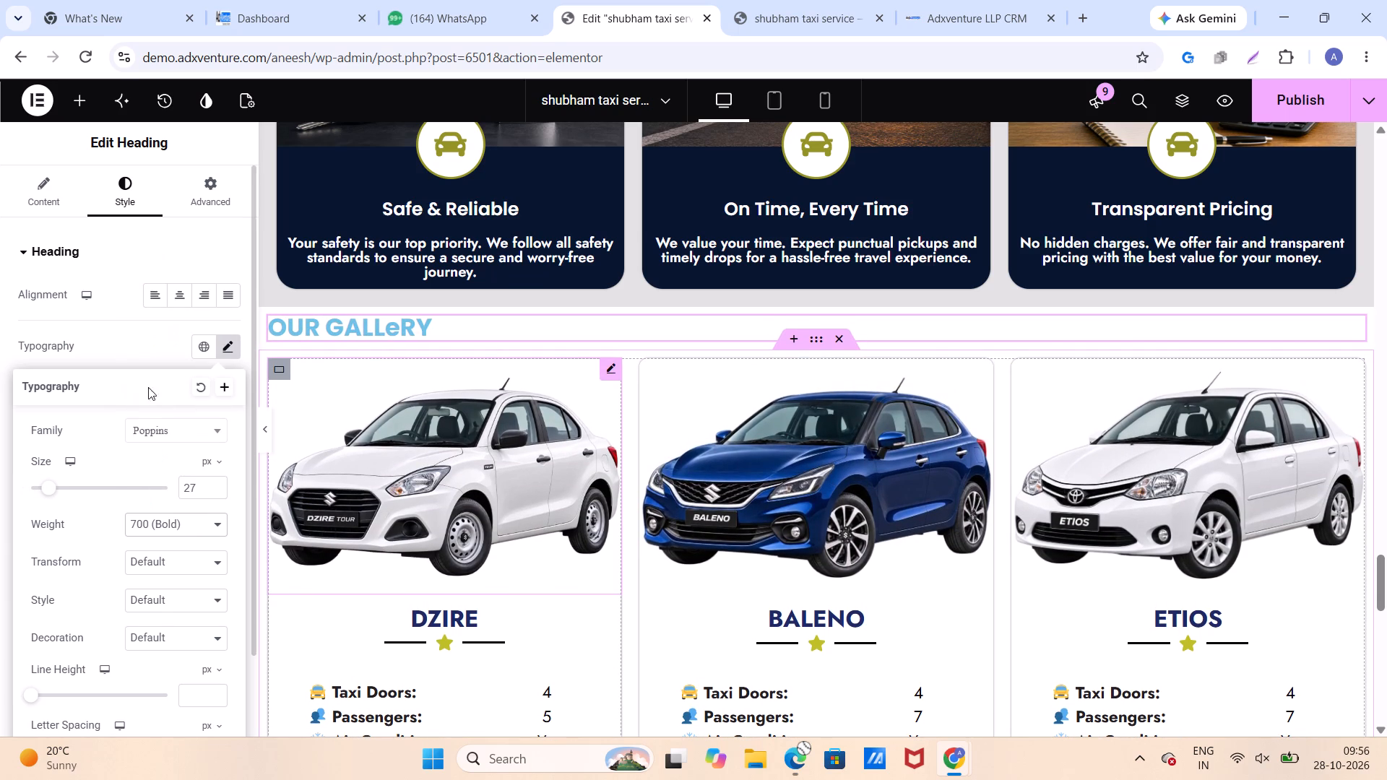
Copy the WHY CHOOSE US heading and paste its style onto the OUR GALLeRY heading.
{"action": "scroll", "coordinate": [491, 391], "scroll_direction": "up", "scroll_amount": 8}
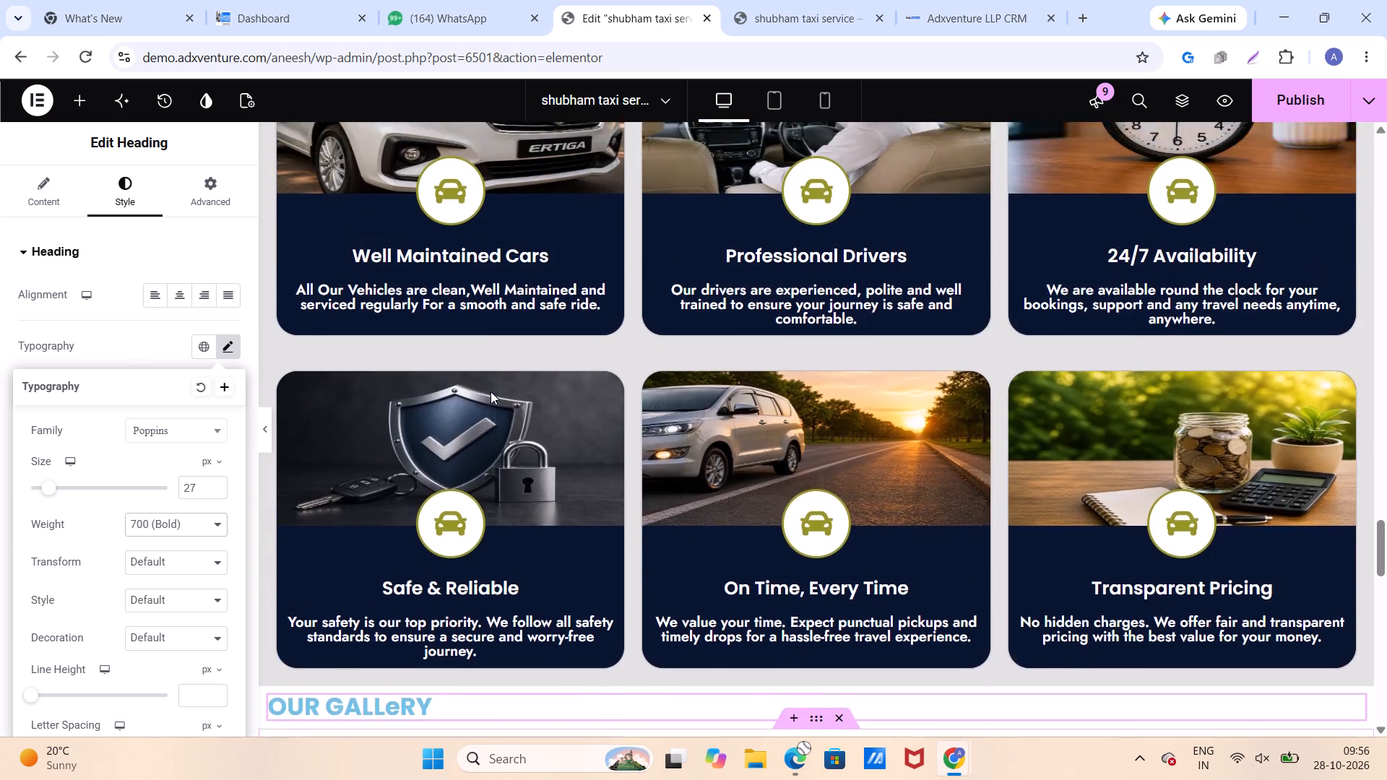
{"action": "scroll", "coordinate": [491, 391], "scroll_direction": "up", "scroll_amount": 2}
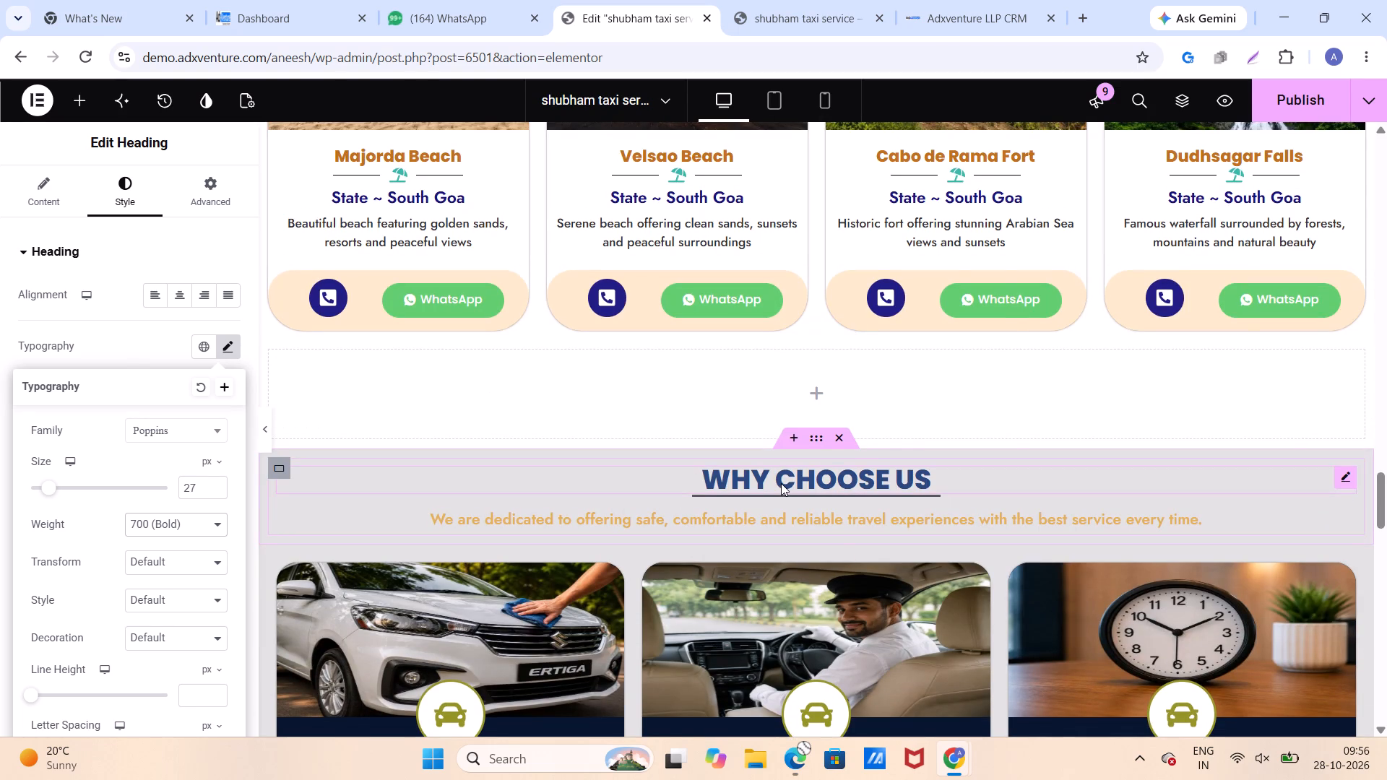
{"action": "right_click", "coordinate": [781, 483]}
{"action": "left_click", "coordinate": [814, 364]}
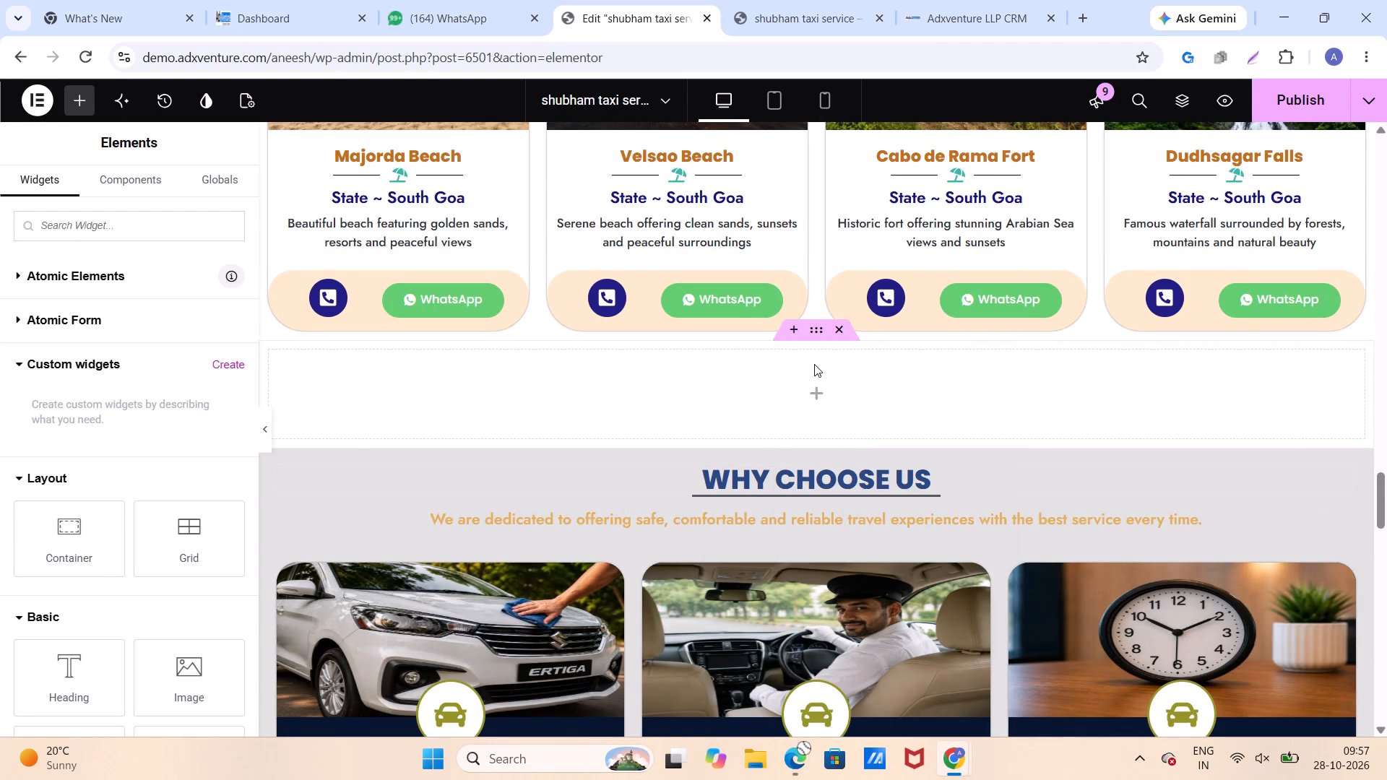
{"action": "left_click", "coordinate": [1335, 474]}
{"action": "right_click", "coordinate": [1335, 474]}
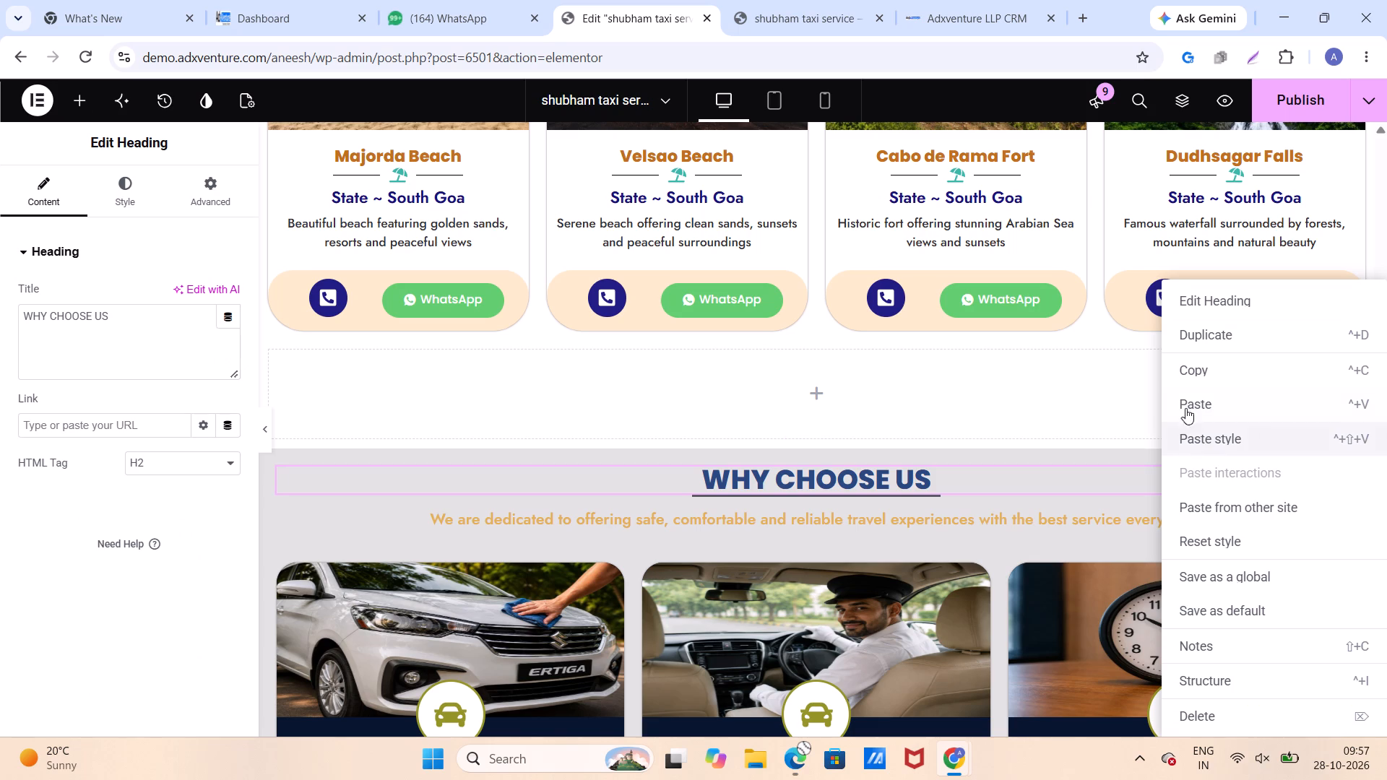
{"action": "left_click", "coordinate": [1181, 376]}
{"action": "scroll", "coordinate": [919, 484], "scroll_direction": "down", "scroll_amount": 7}
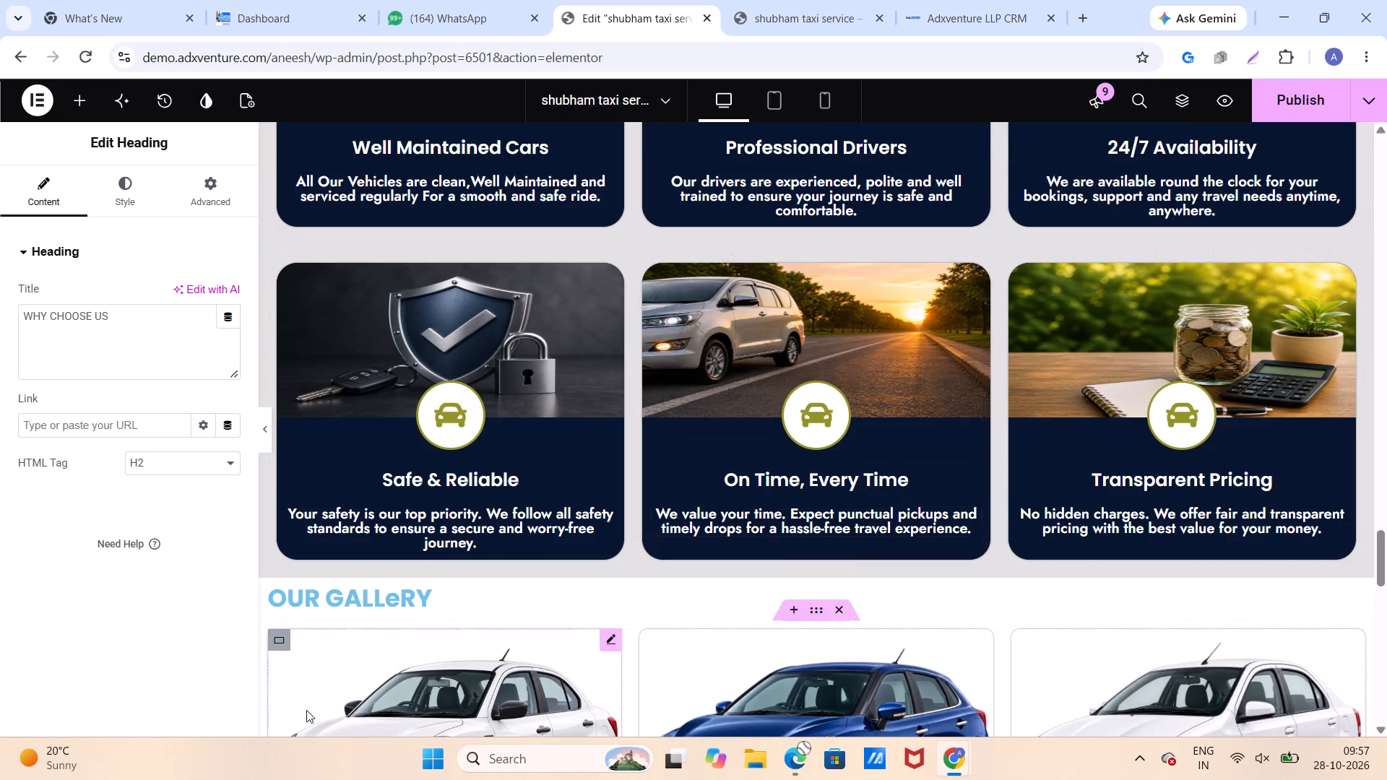
{"action": "left_click", "coordinate": [373, 594]}
{"action": "right_click", "coordinate": [373, 594]}
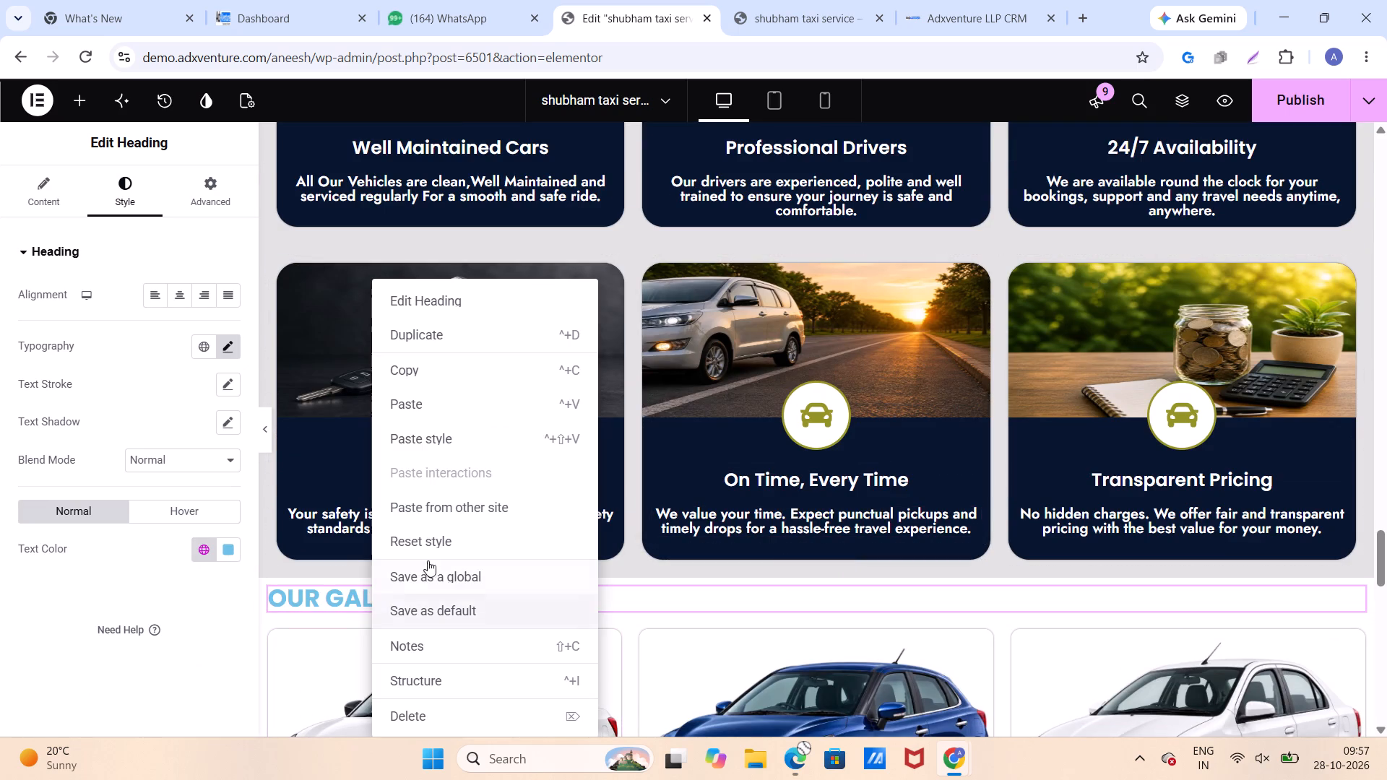
{"action": "left_click", "coordinate": [426, 440]}
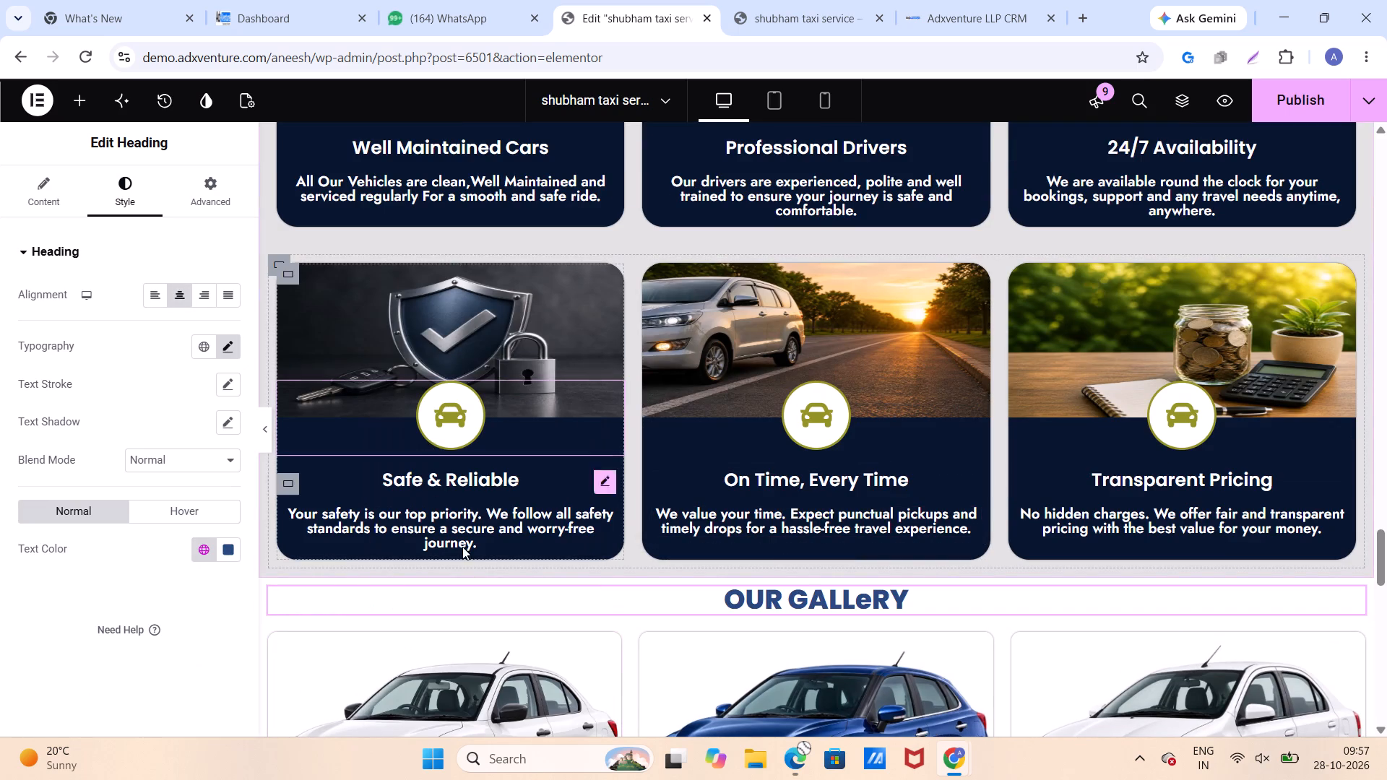
Insert a container between the OUR GALLeRY heading and the car cards, with its content width set to Full Width.
{"action": "scroll", "coordinate": [472, 552], "scroll_direction": "down", "scroll_amount": 5}
{"action": "scroll", "coordinate": [472, 553], "scroll_direction": "up", "scroll_amount": 5}
{"action": "scroll", "coordinate": [472, 550], "scroll_direction": "down", "scroll_amount": 5}
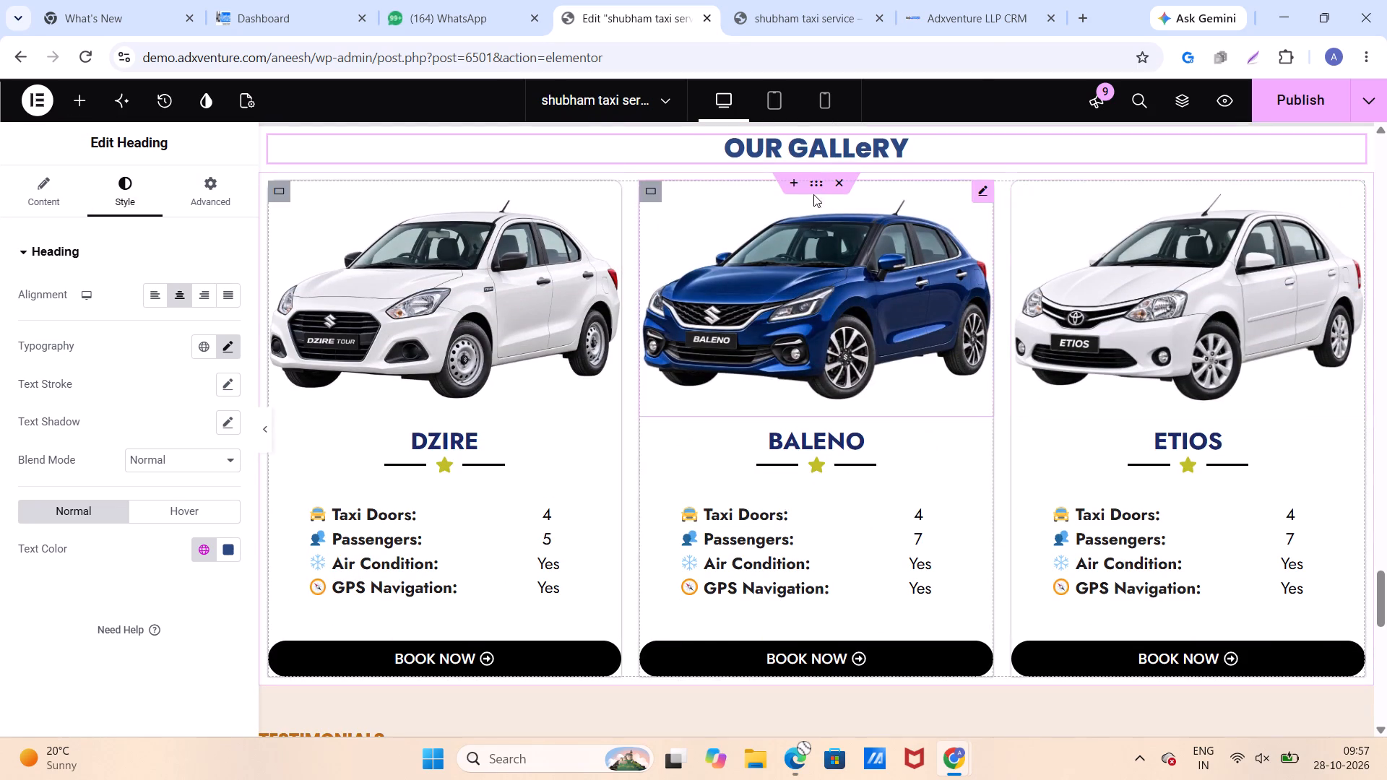
{"action": "left_click", "coordinate": [791, 181]}
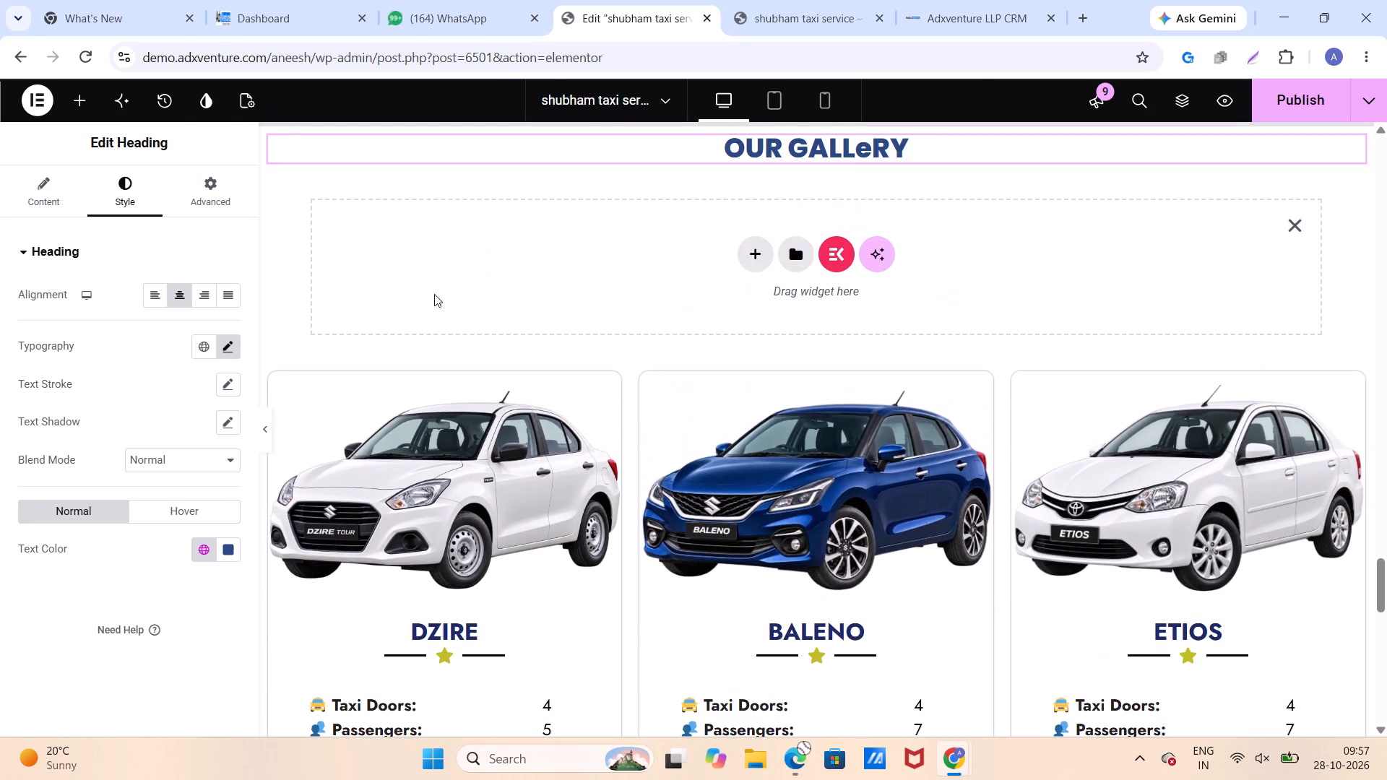
{"action": "left_click", "coordinate": [85, 104]}
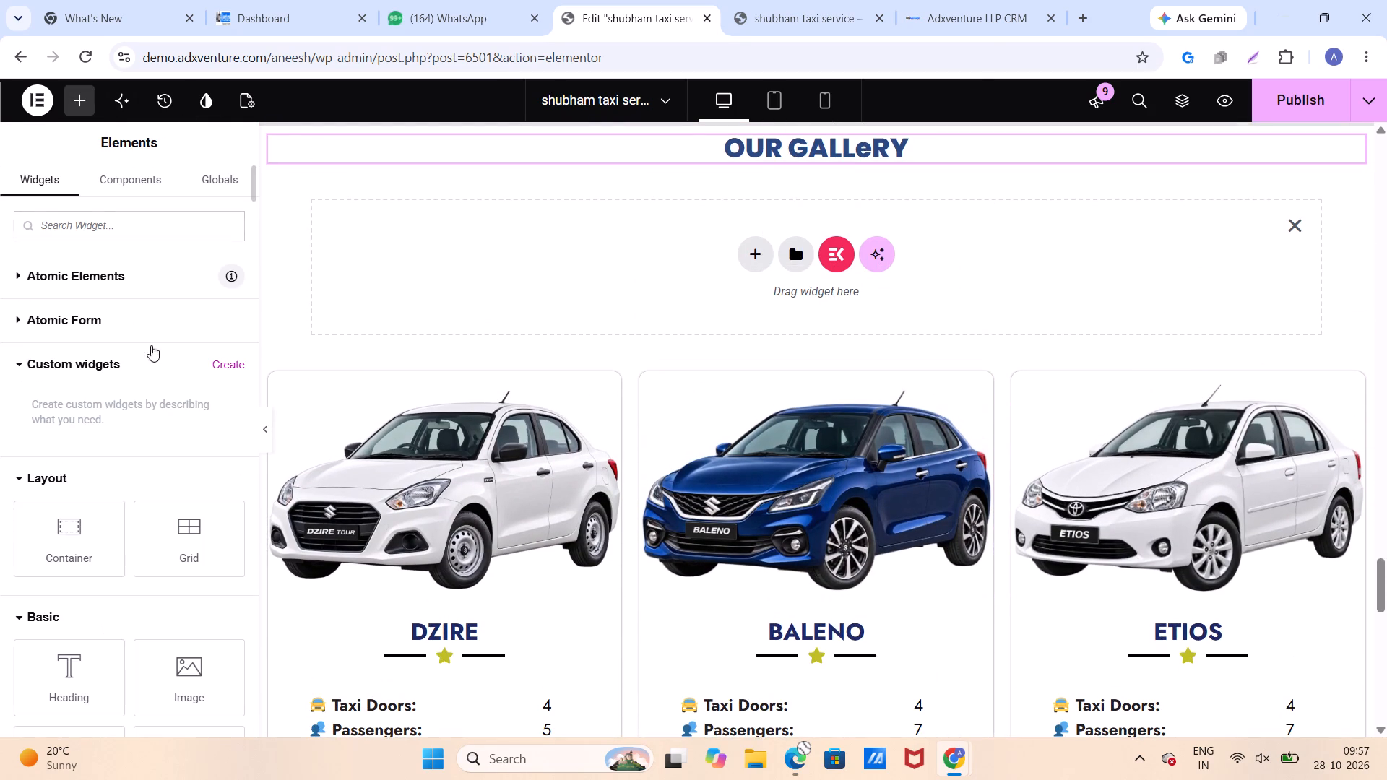
{"action": "left_click_drag", "start_coordinate": [83, 531], "coordinate": [642, 251]}
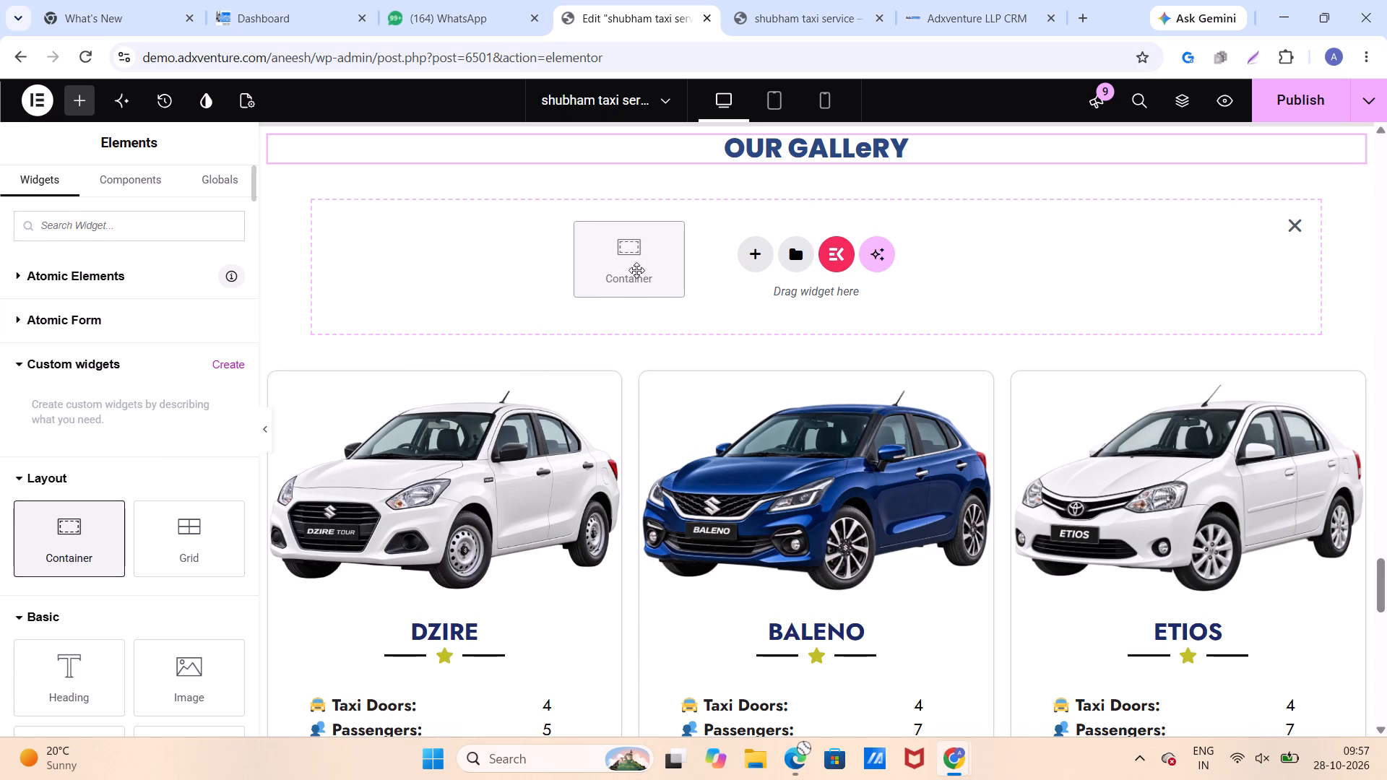
{"action": "left_click", "coordinate": [170, 345]}
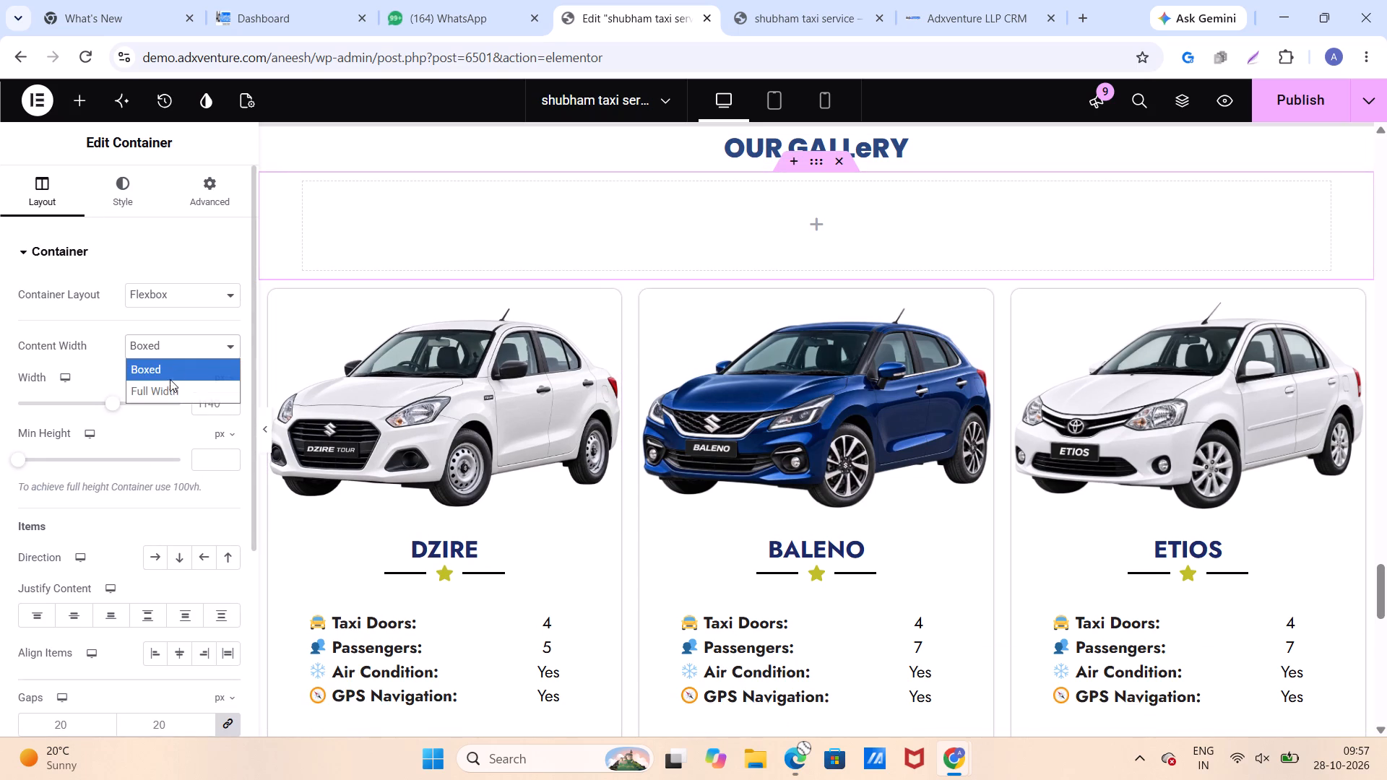
{"action": "left_click", "coordinate": [170, 388]}
Search the widgets for "gall" and add a Carousel widget inside the new container below the gallery heading.
{"action": "scroll", "coordinate": [478, 328], "scroll_direction": "up", "scroll_amount": 1}
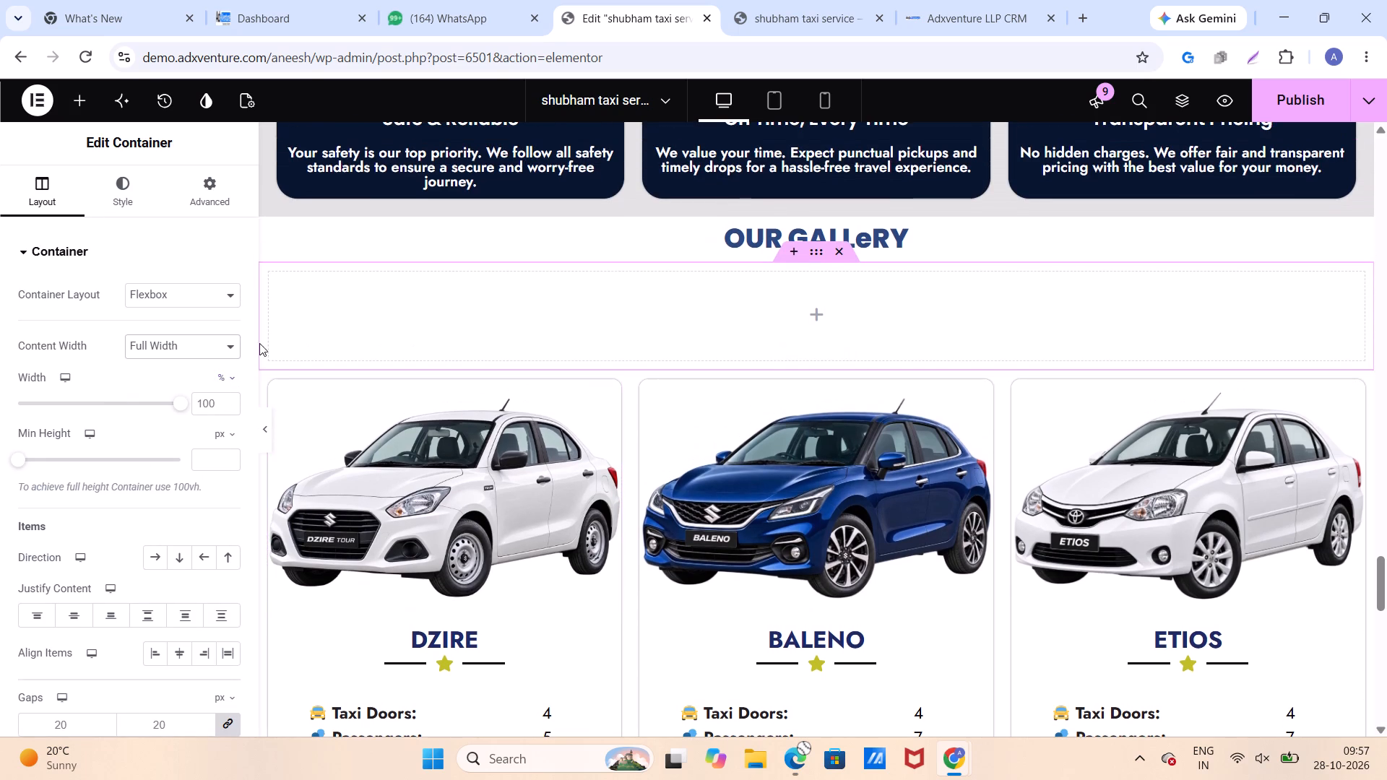
{"action": "left_click", "coordinate": [81, 110]}
{"action": "left_click", "coordinate": [103, 214]}
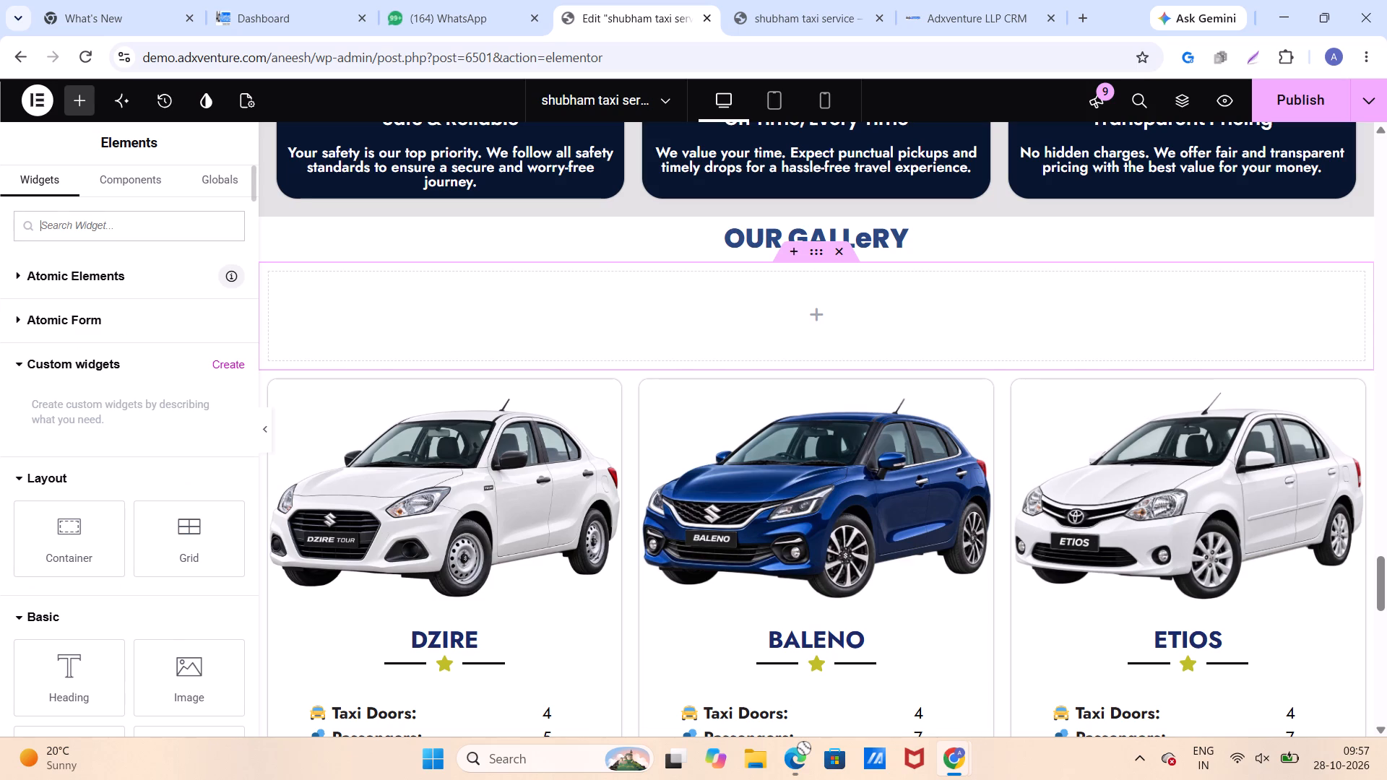
{"action": "type", "text": "gall"}
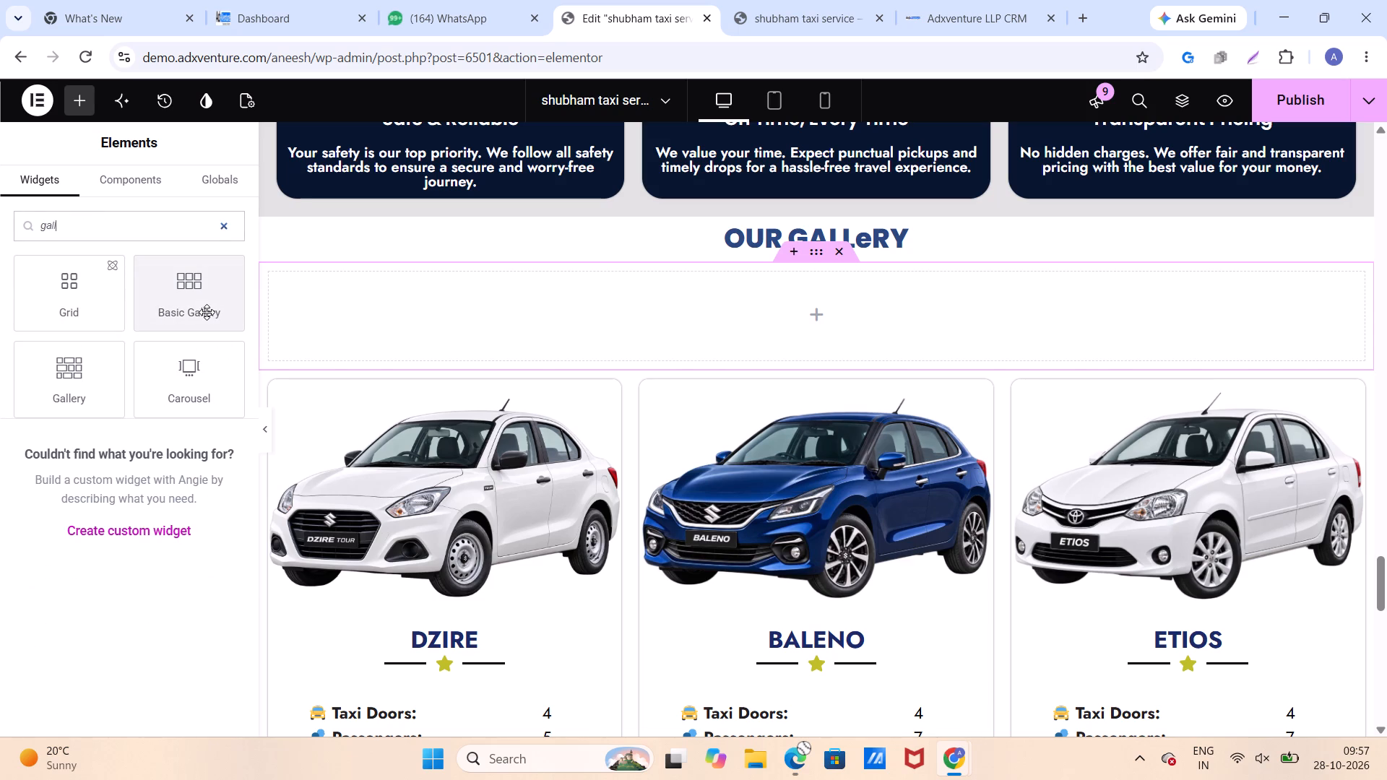
{"action": "left_click_drag", "start_coordinate": [198, 379], "coordinate": [504, 324]}
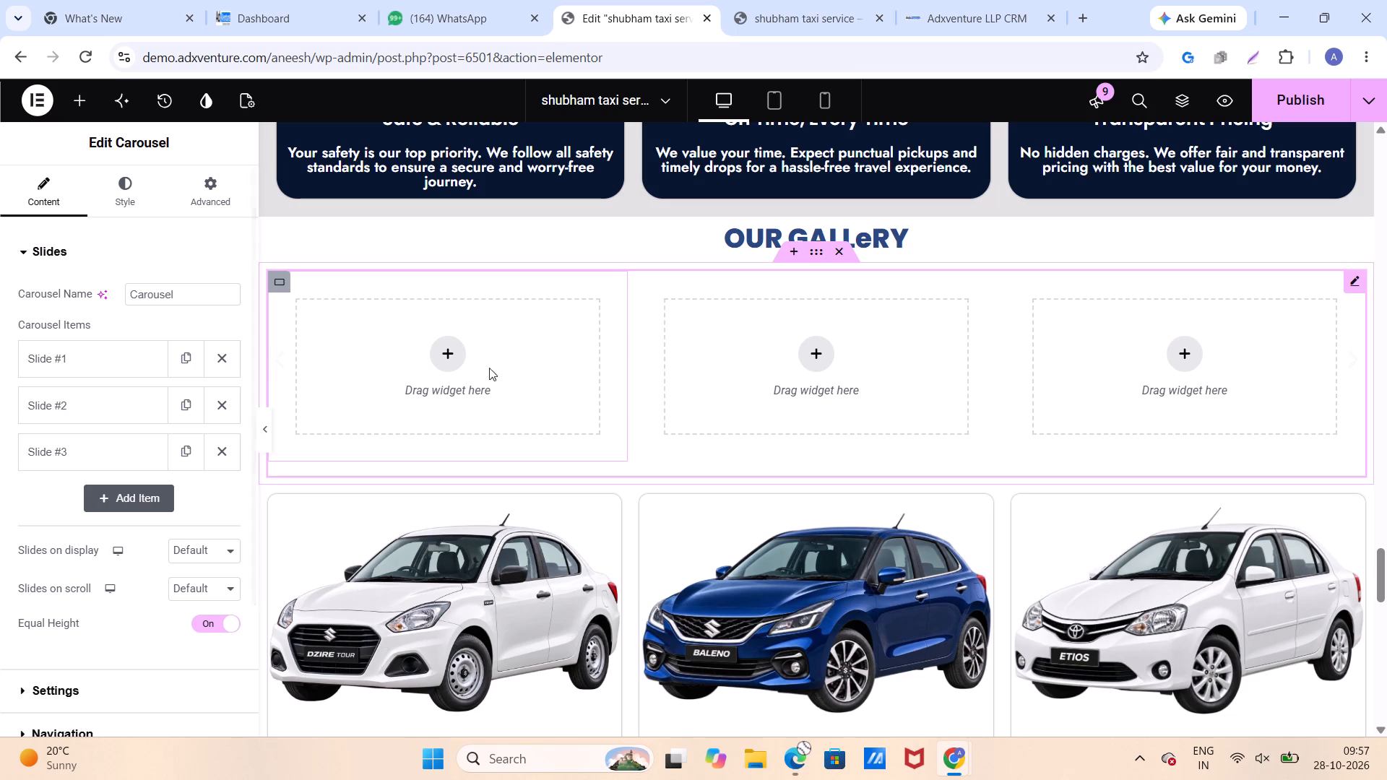
Add column structures inside the carousel slides: one-third/two-thirds columns in the first and second, four equal columns in the third.
{"action": "left_click", "coordinate": [437, 360]}
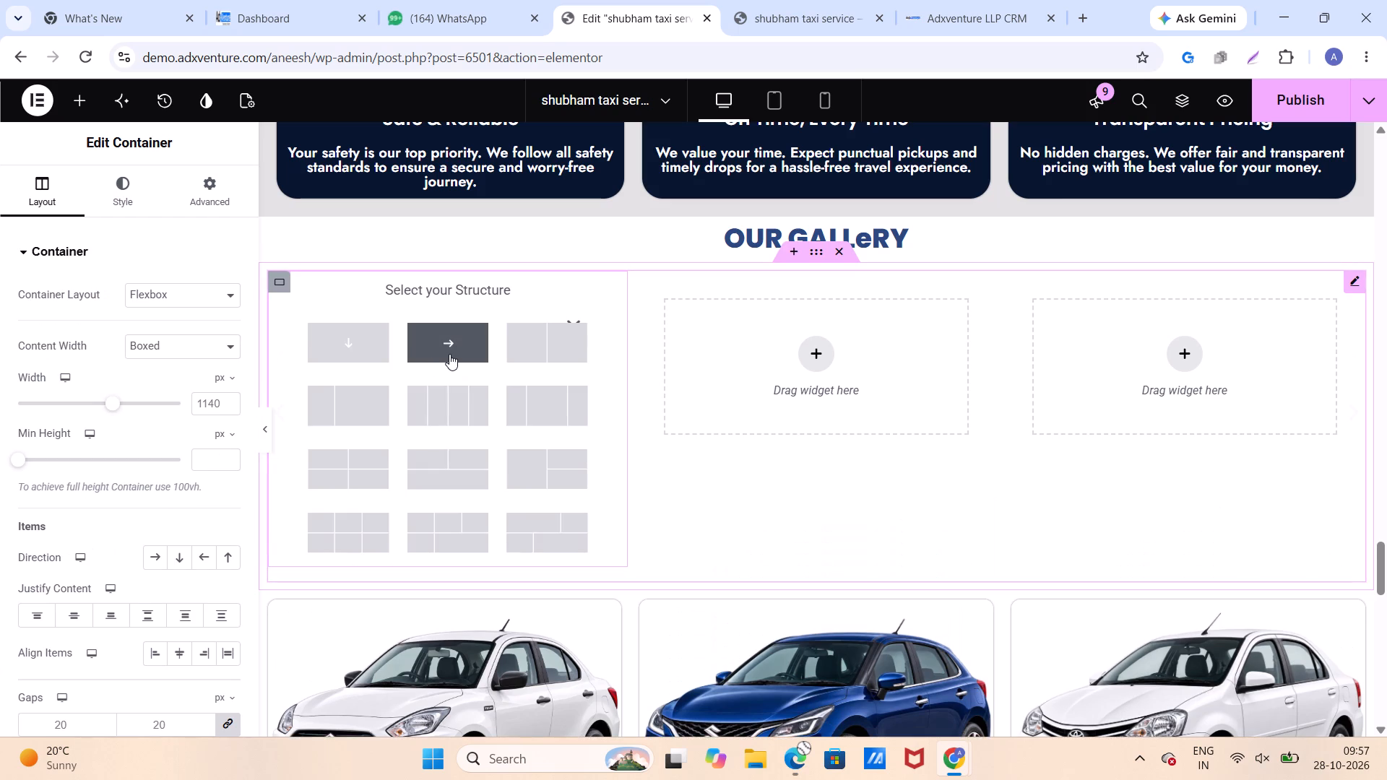
{"action": "left_click", "coordinate": [449, 354]}
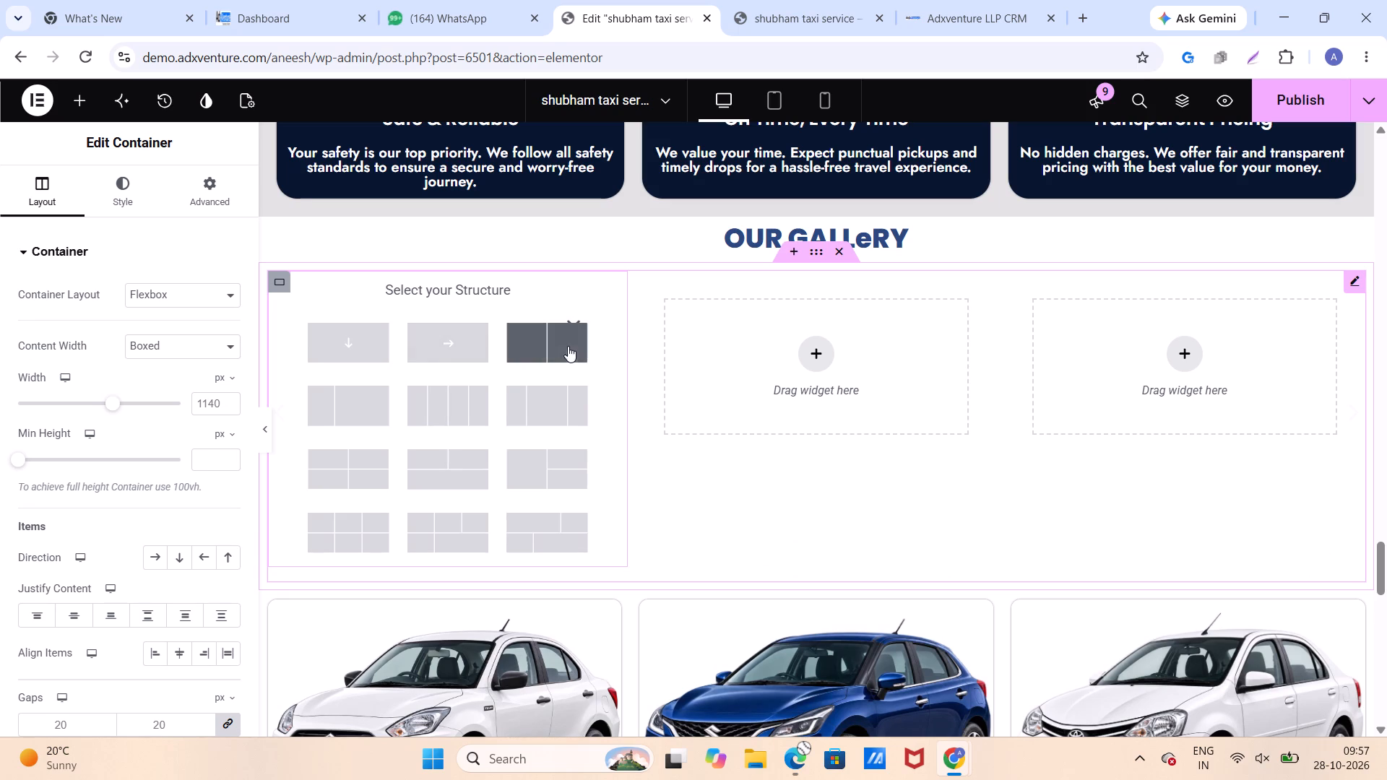
{"action": "left_click", "coordinate": [438, 352]}
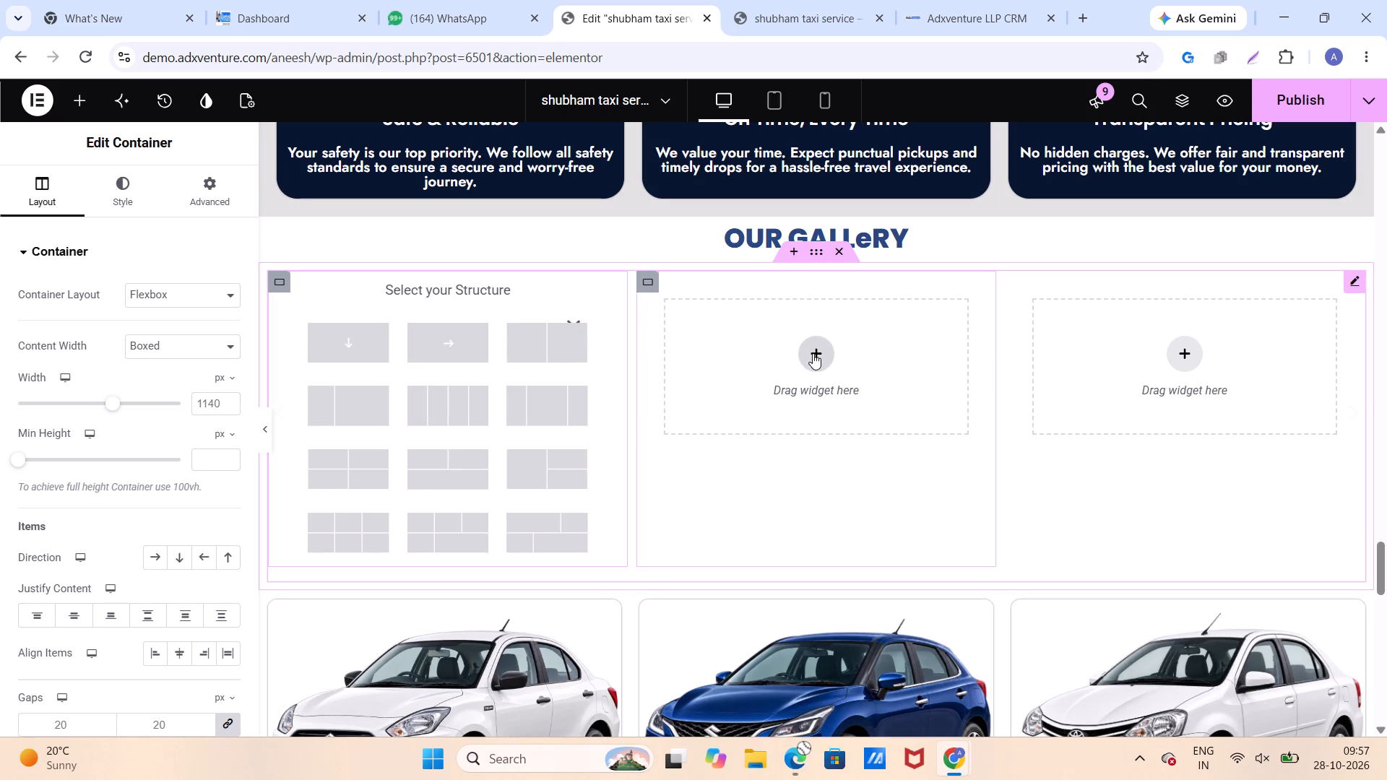
{"action": "left_click", "coordinate": [813, 353]}
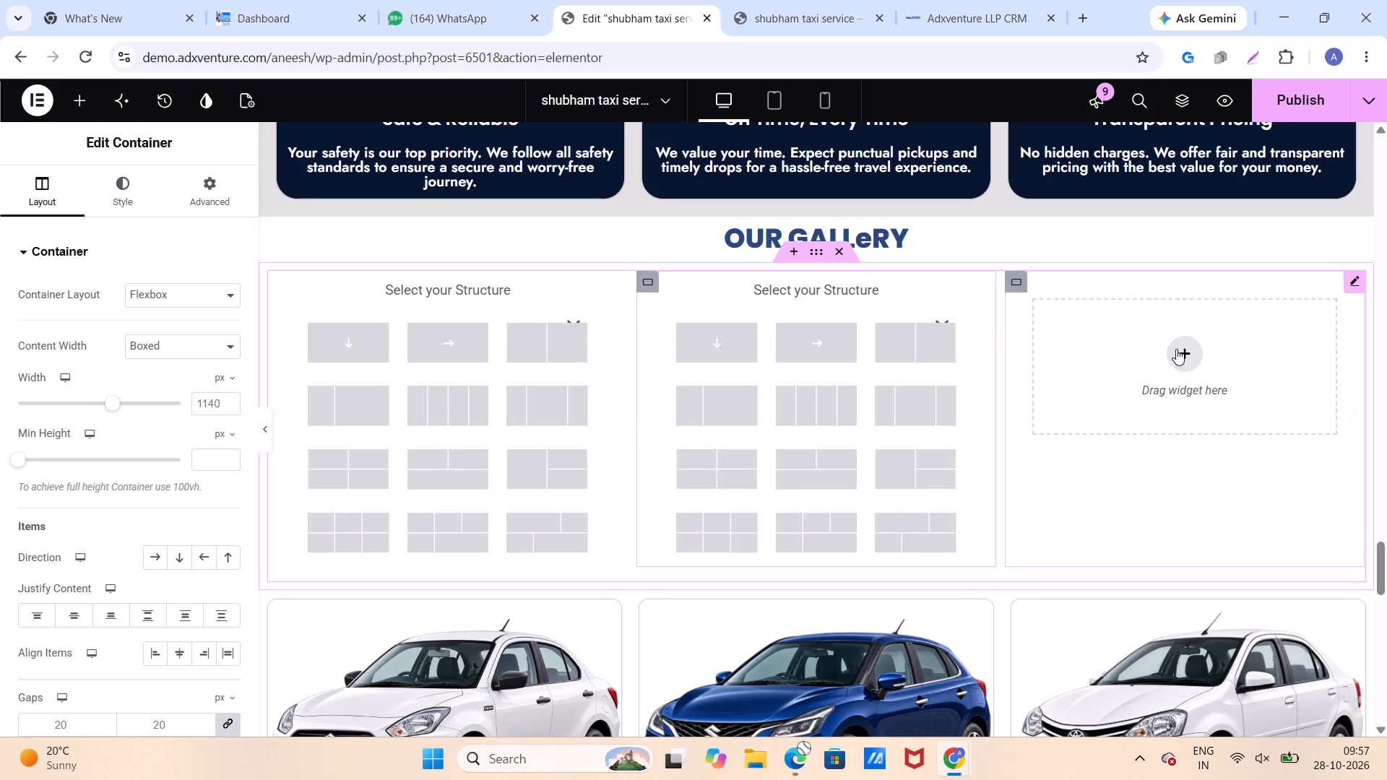
{"action": "left_click", "coordinate": [1182, 351]}
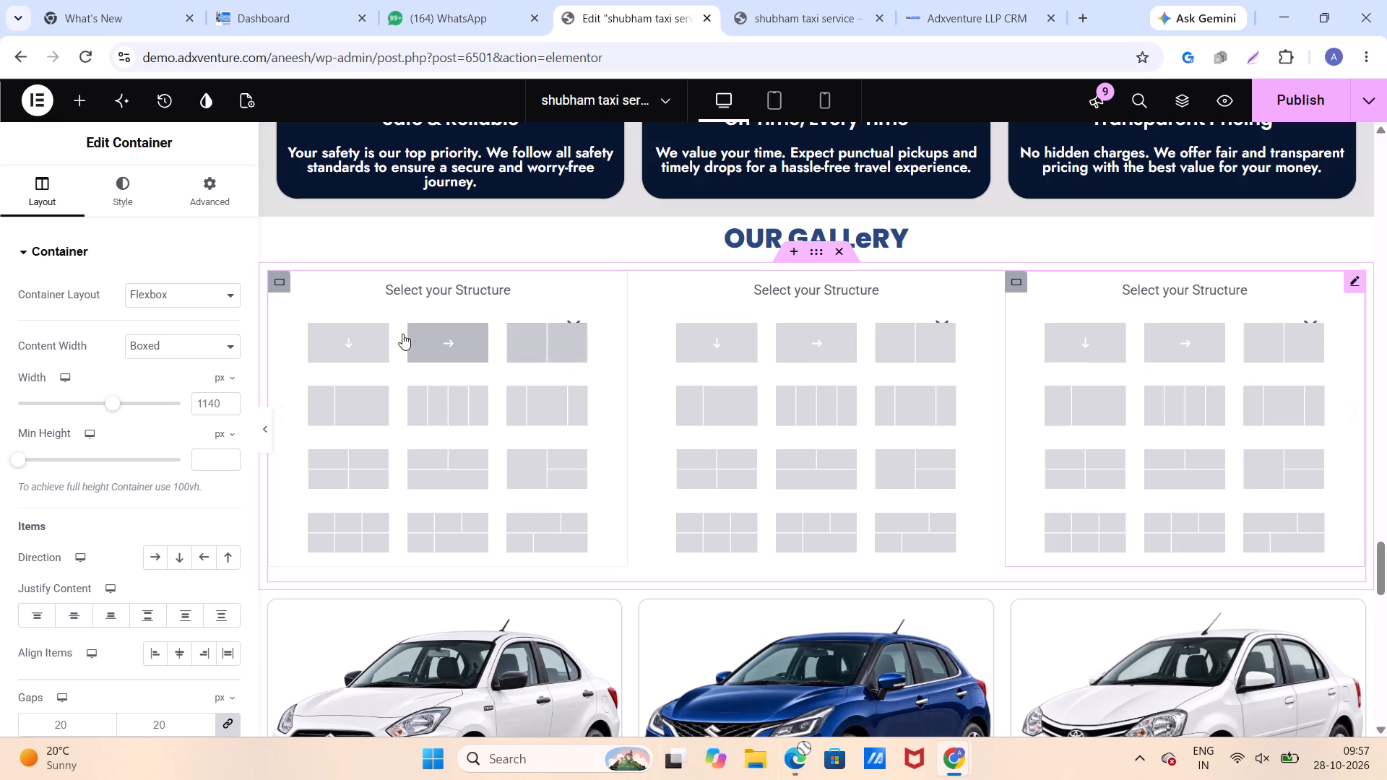
{"action": "left_click", "coordinate": [457, 344]}
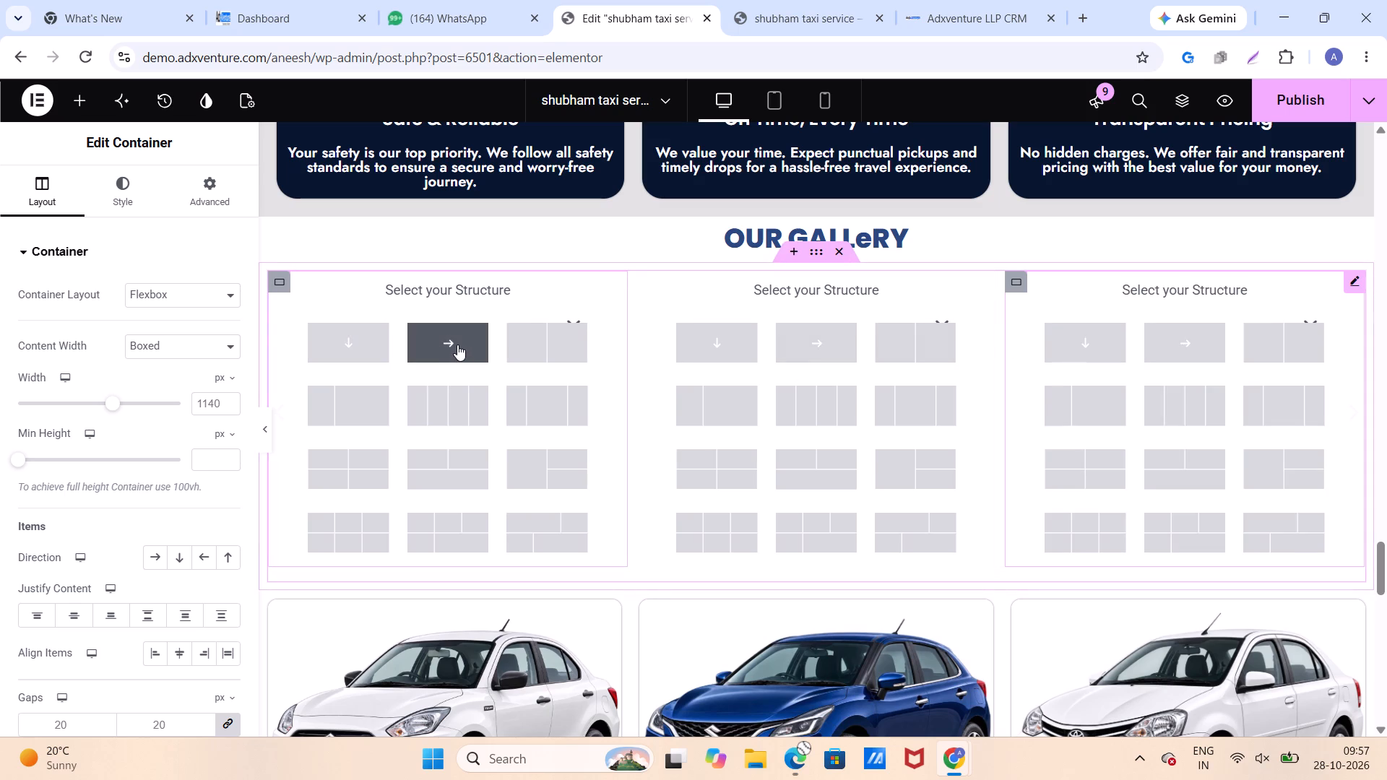
{"action": "left_click", "coordinate": [834, 340]}
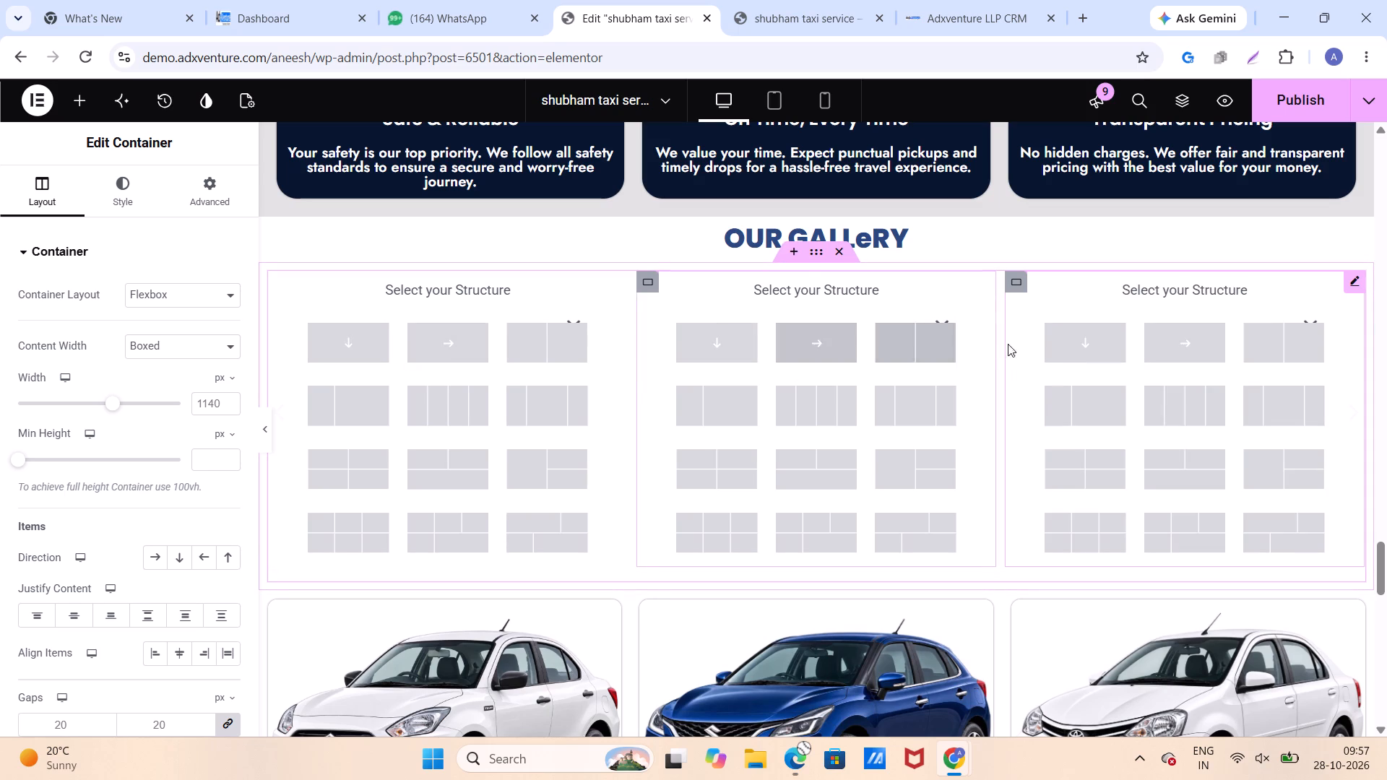
{"action": "left_click", "coordinate": [1174, 339]}
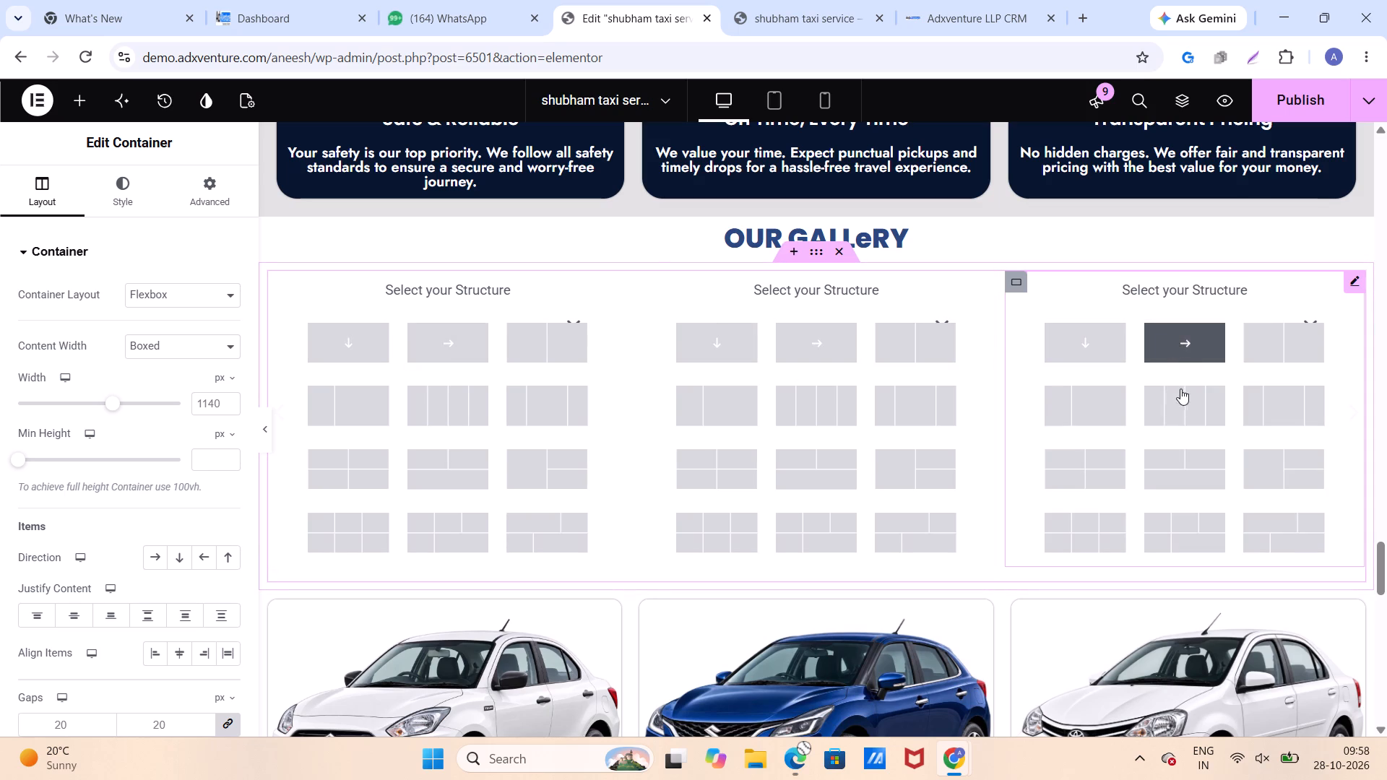
{"action": "left_click", "coordinate": [1180, 396]}
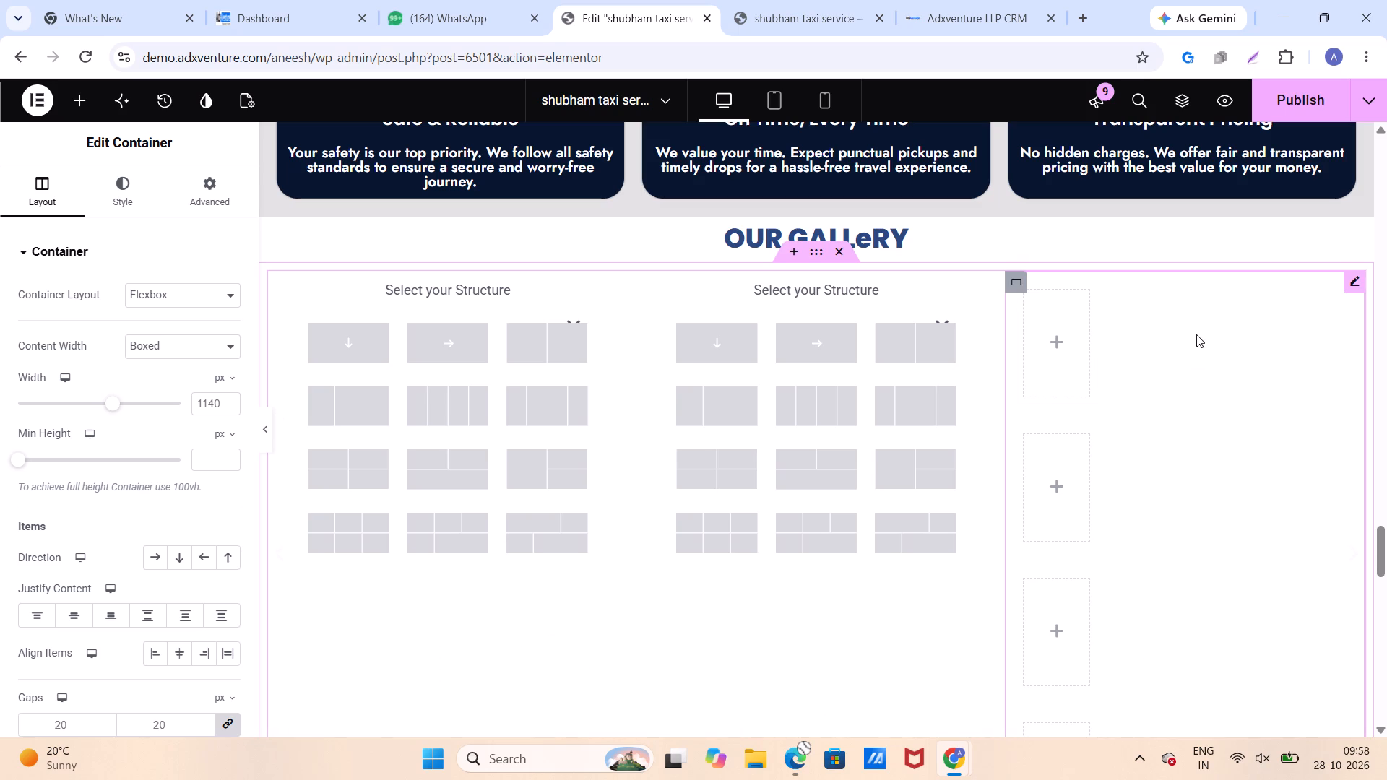
{"action": "scroll", "coordinate": [1204, 345], "scroll_direction": "down", "scroll_amount": 4}
{"action": "scroll", "coordinate": [1204, 345], "scroll_direction": "up", "scroll_amount": 2}
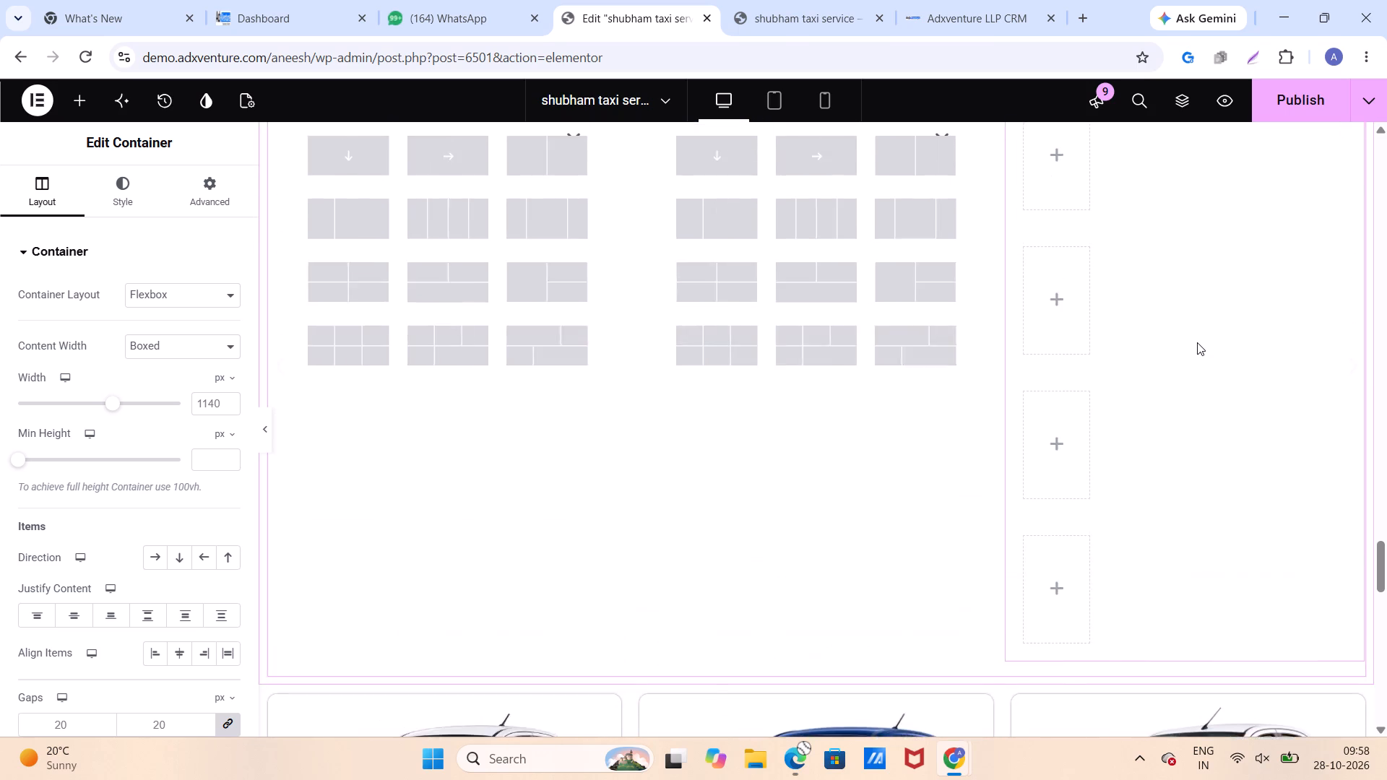
{"action": "scroll", "coordinate": [1194, 342], "scroll_direction": "up", "scroll_amount": 2}
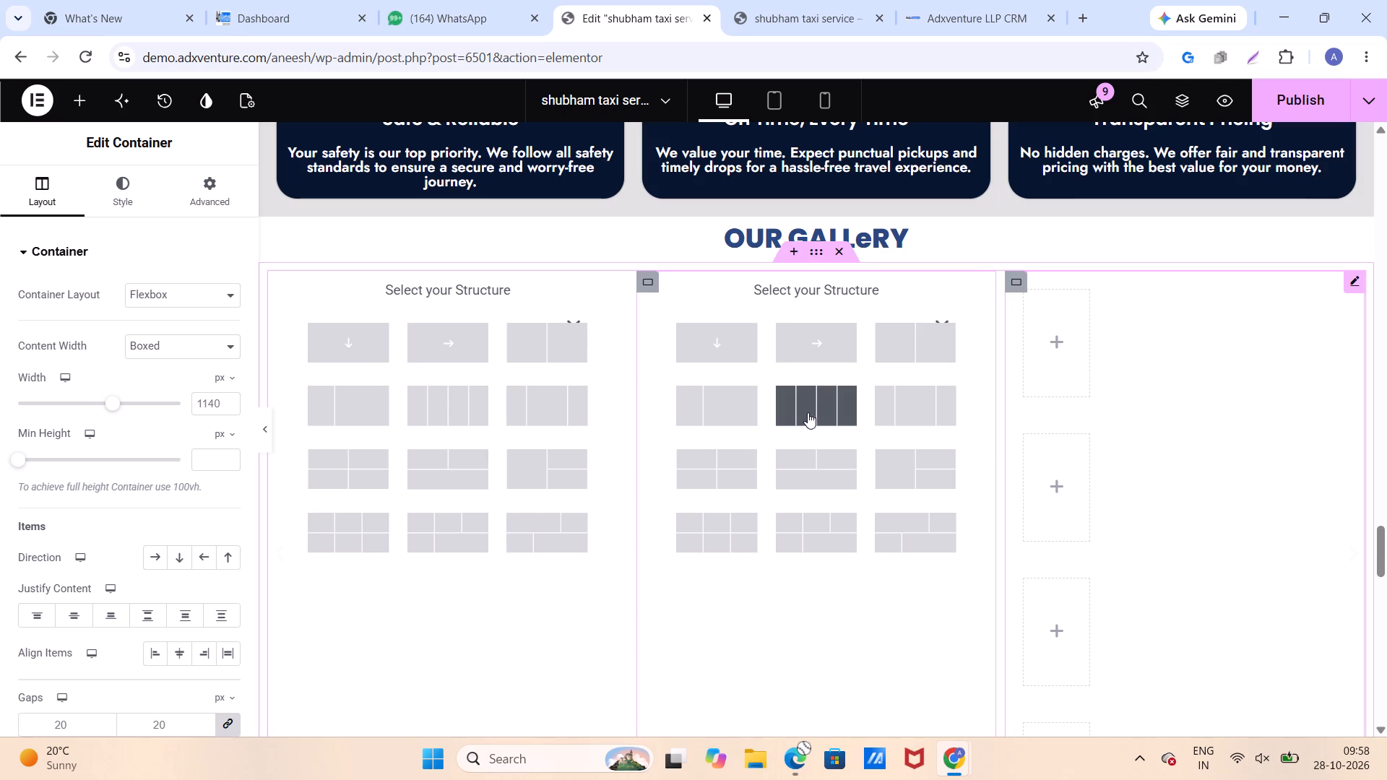
{"action": "left_click", "coordinate": [720, 403]}
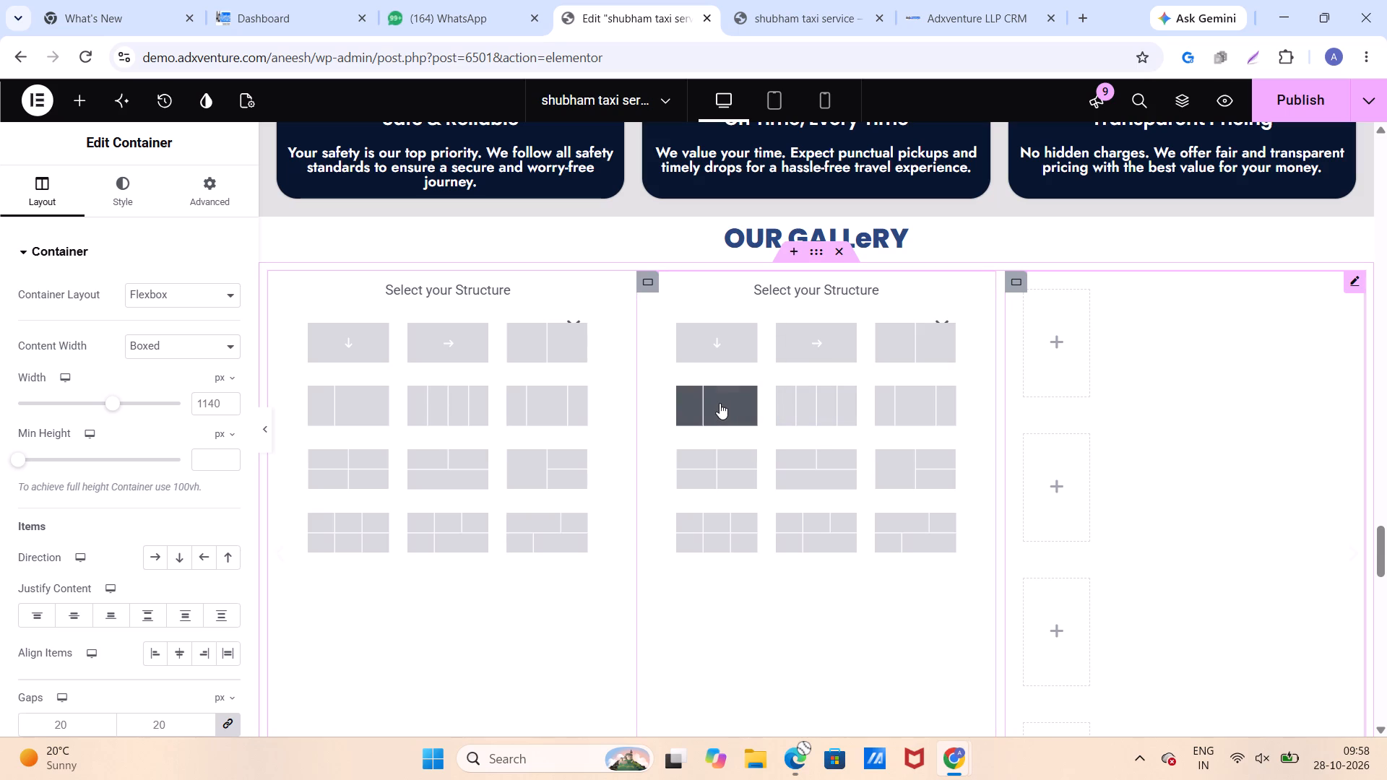
{"action": "left_click", "coordinate": [359, 416]}
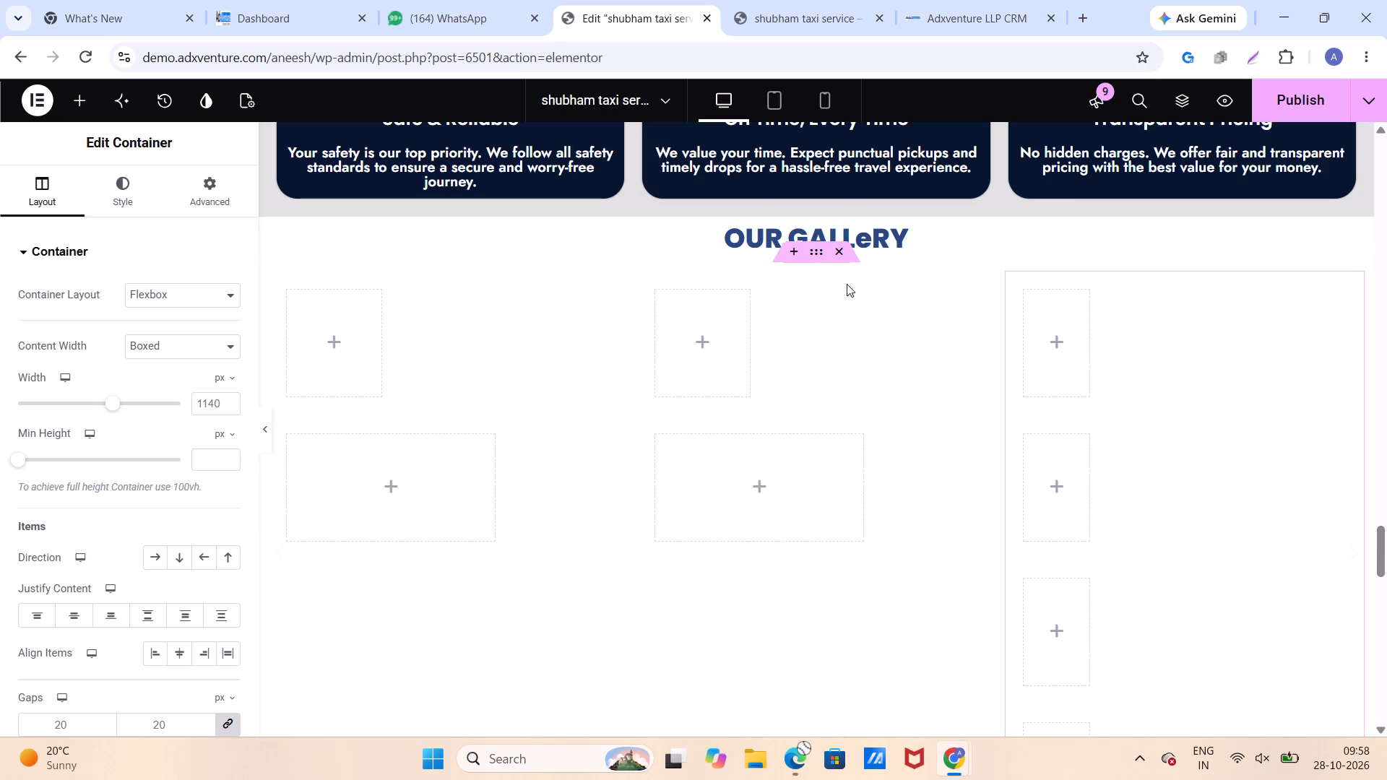
Select the whole Carousel widget below the gallery heading and try to bring up its element actions.
{"action": "left_click", "coordinate": [1357, 287]}
{"action": "scroll", "coordinate": [1354, 287], "scroll_direction": "up", "scroll_amount": 1}
{"action": "right_click", "coordinate": [1354, 287]}
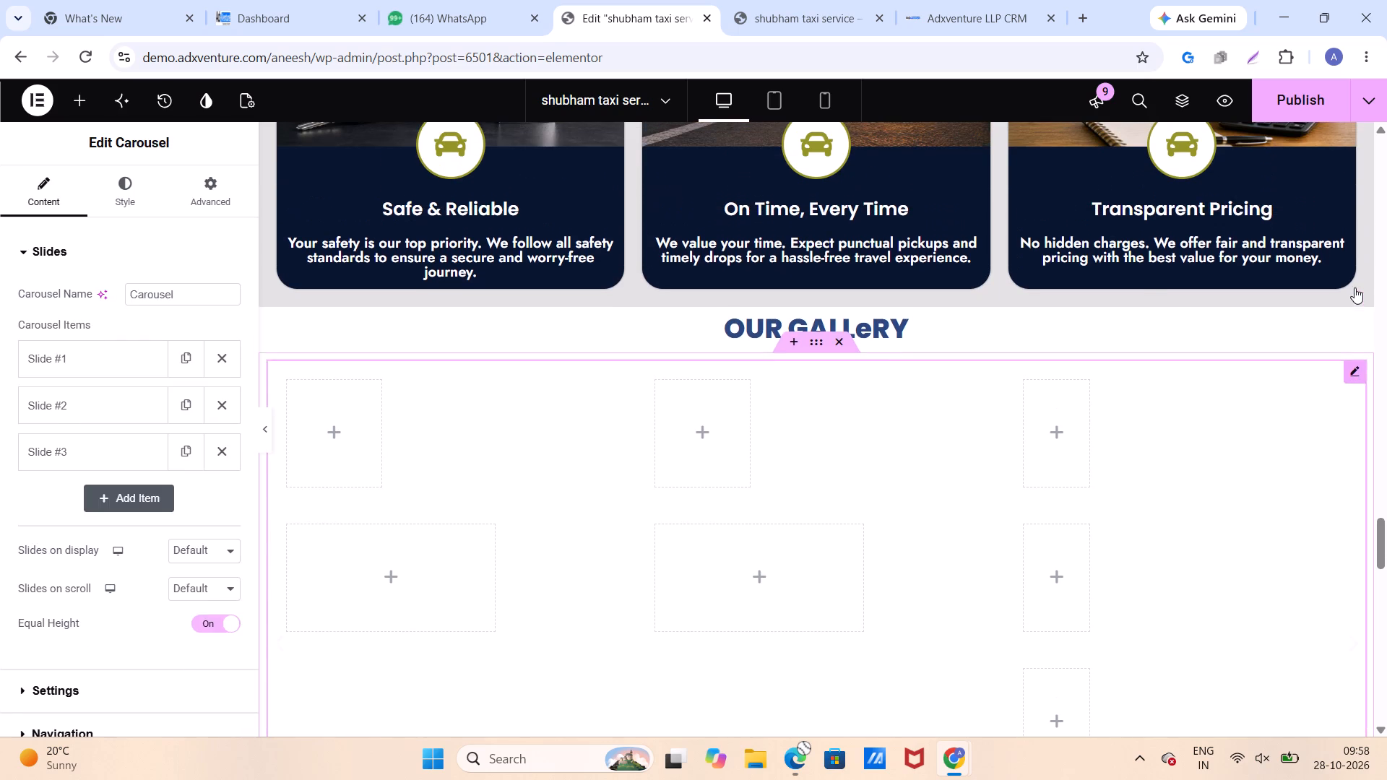
Delete the whole Carousel widget from the container below the OUR GALLeRY heading.
{"action": "left_click", "coordinate": [1083, 456]}
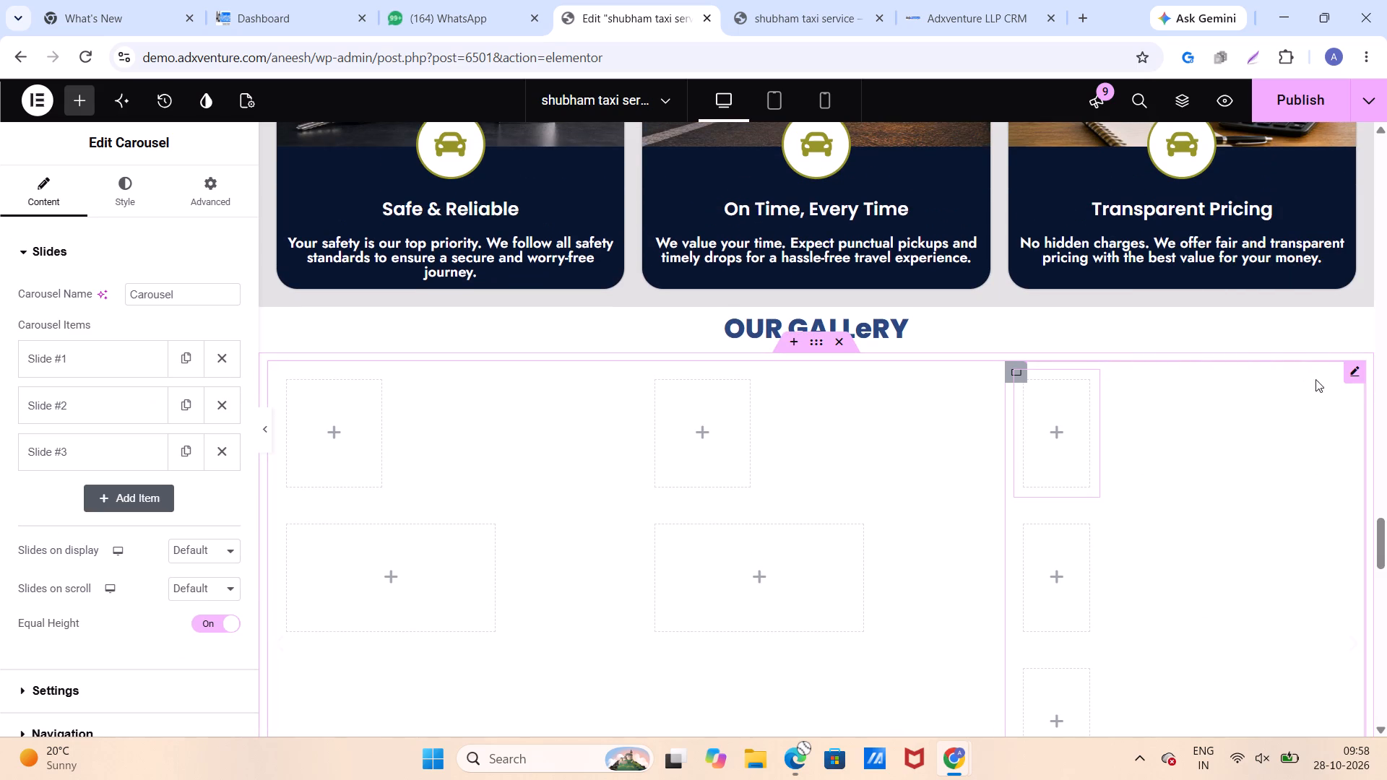
{"action": "left_click", "coordinate": [1350, 373]}
{"action": "right_click", "coordinate": [1347, 373]}
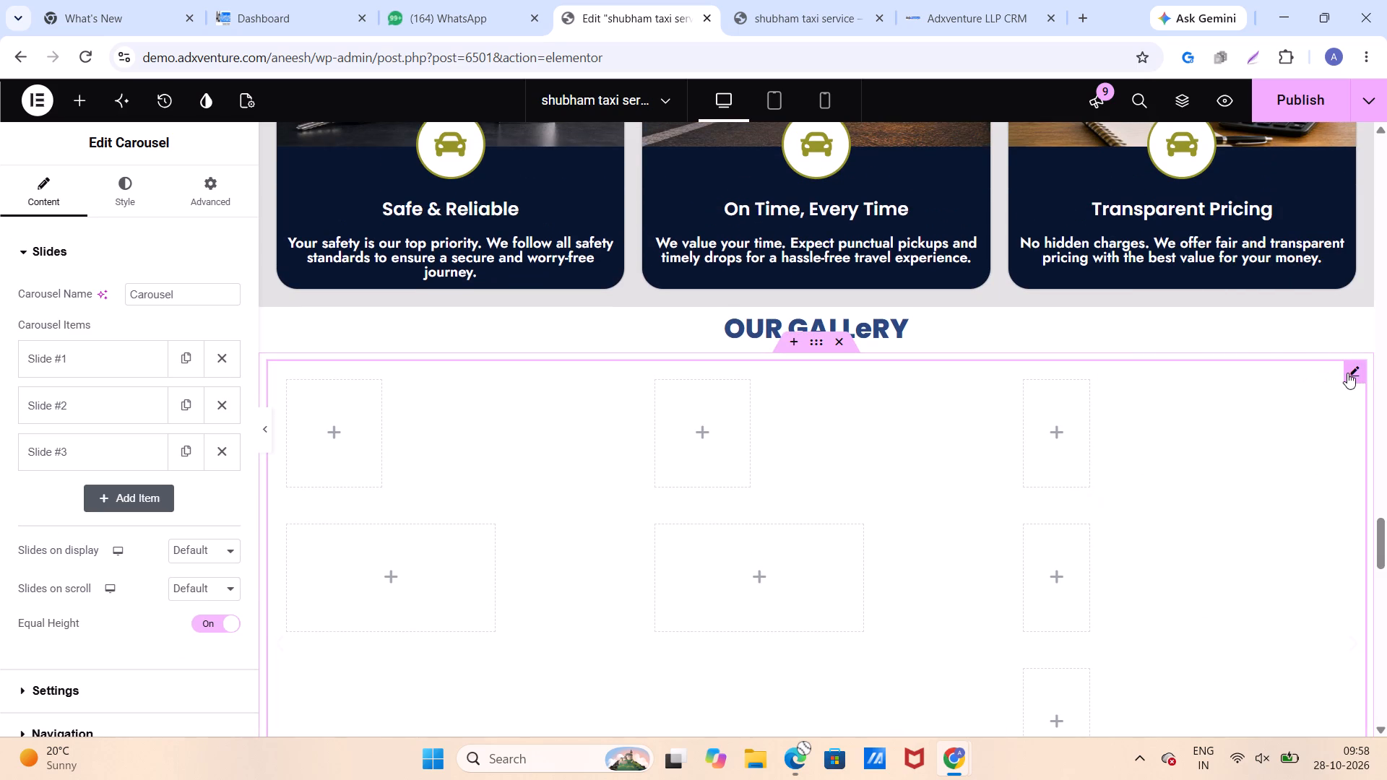
{"action": "left_click", "coordinate": [1214, 711]}
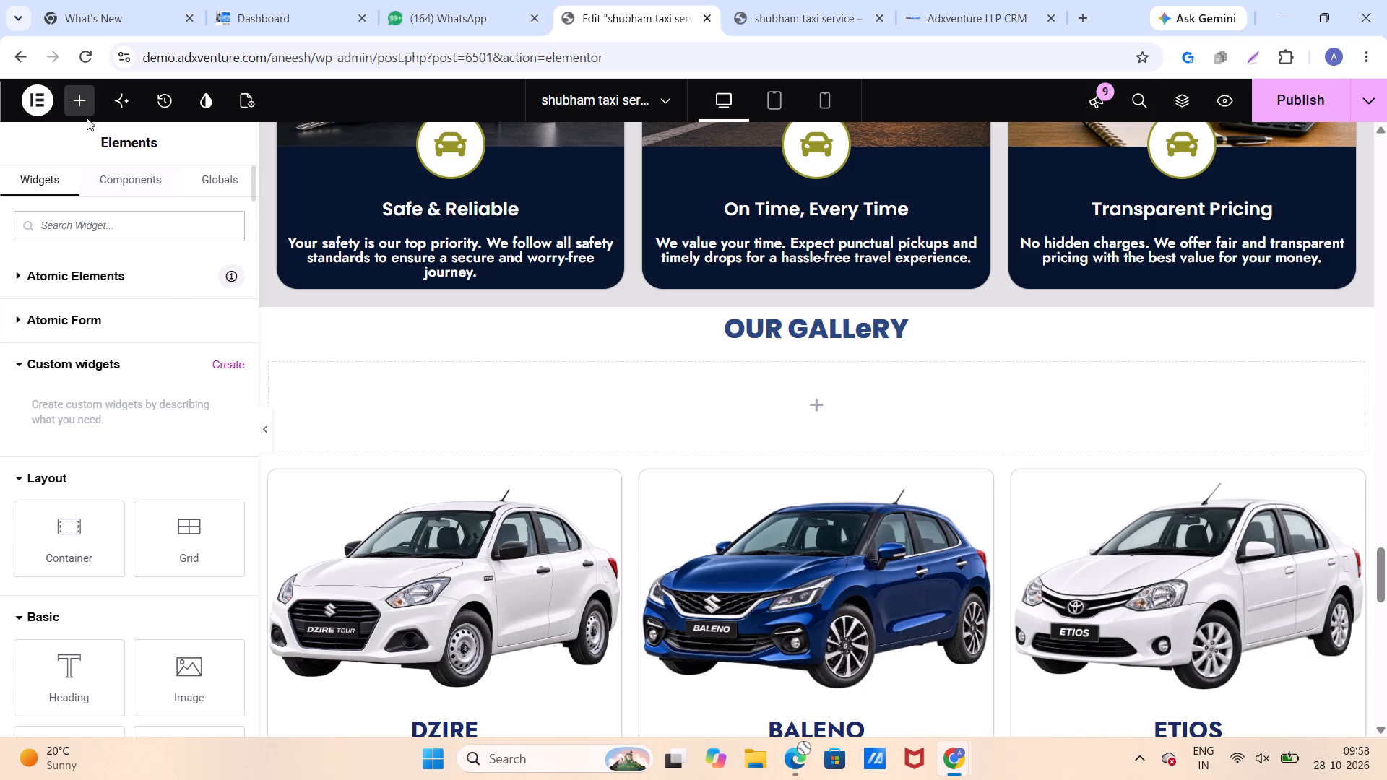
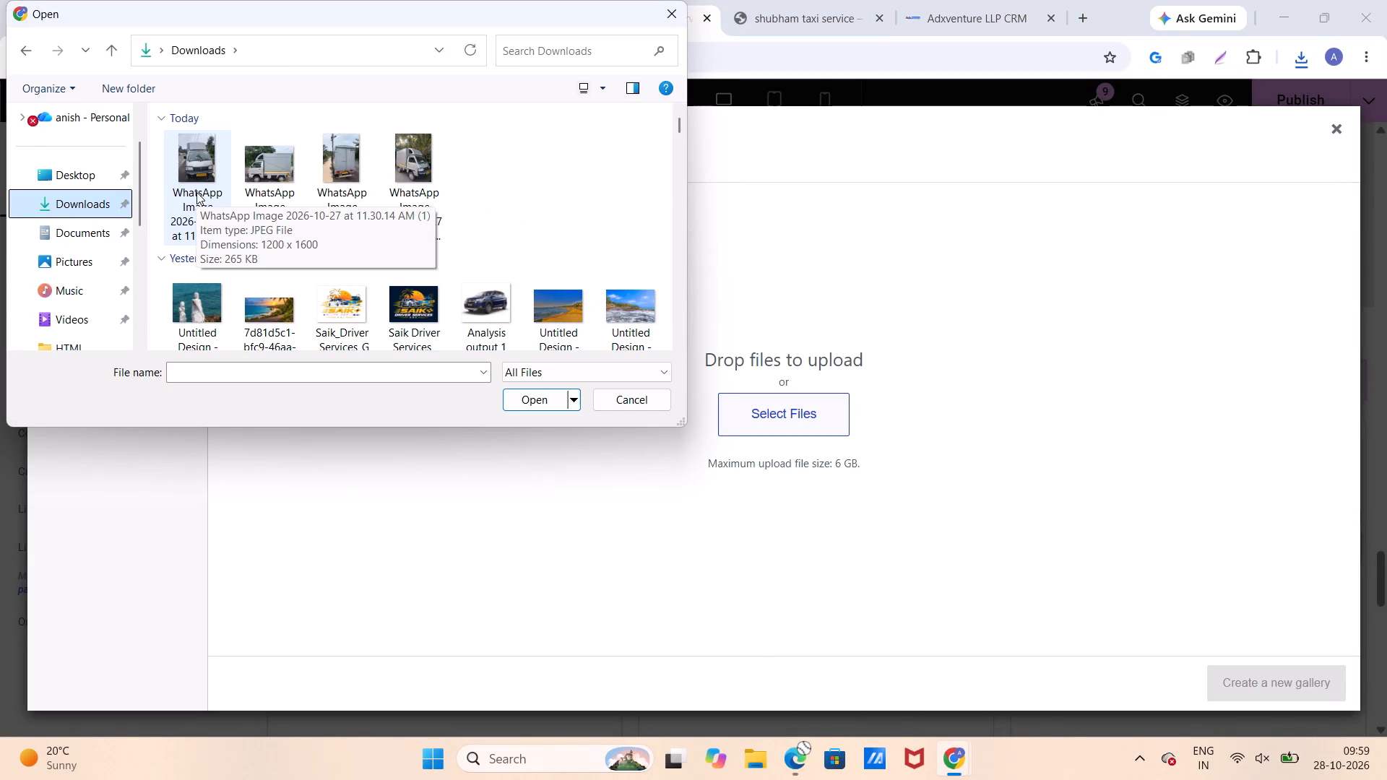
Upload today's four WhatsApp truck images from Downloads and create a new gallery from them in the Basic Gallery under the OUR GALLeRY heading.
{"action": "left_click", "coordinate": [192, 190], "text": "ctrl"}
{"action": "left_click", "coordinate": [262, 194], "text": "ctrl"}
{"action": "left_click", "coordinate": [353, 196], "text": "ctrl"}
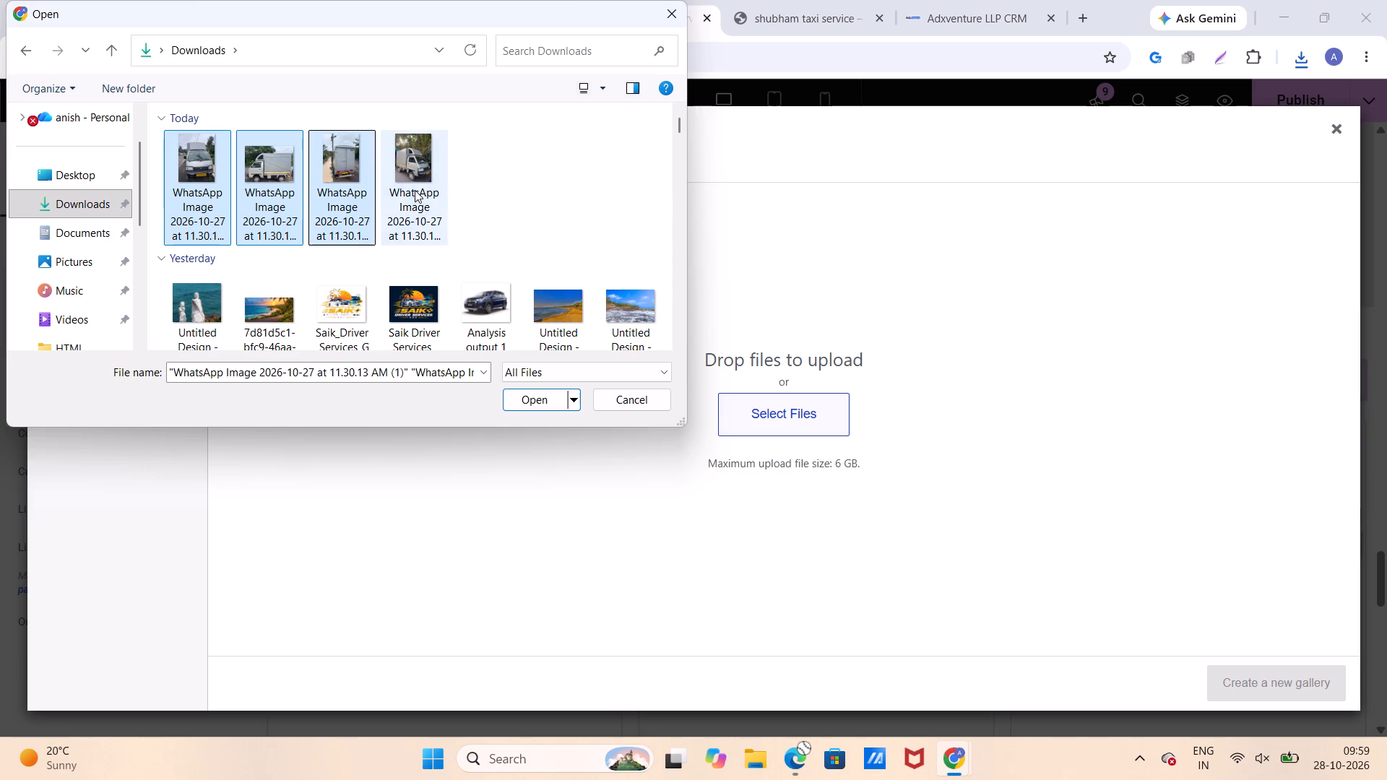
{"action": "left_click", "coordinate": [415, 190], "text": "ctrl"}
{"action": "left_click", "coordinate": [524, 400]}
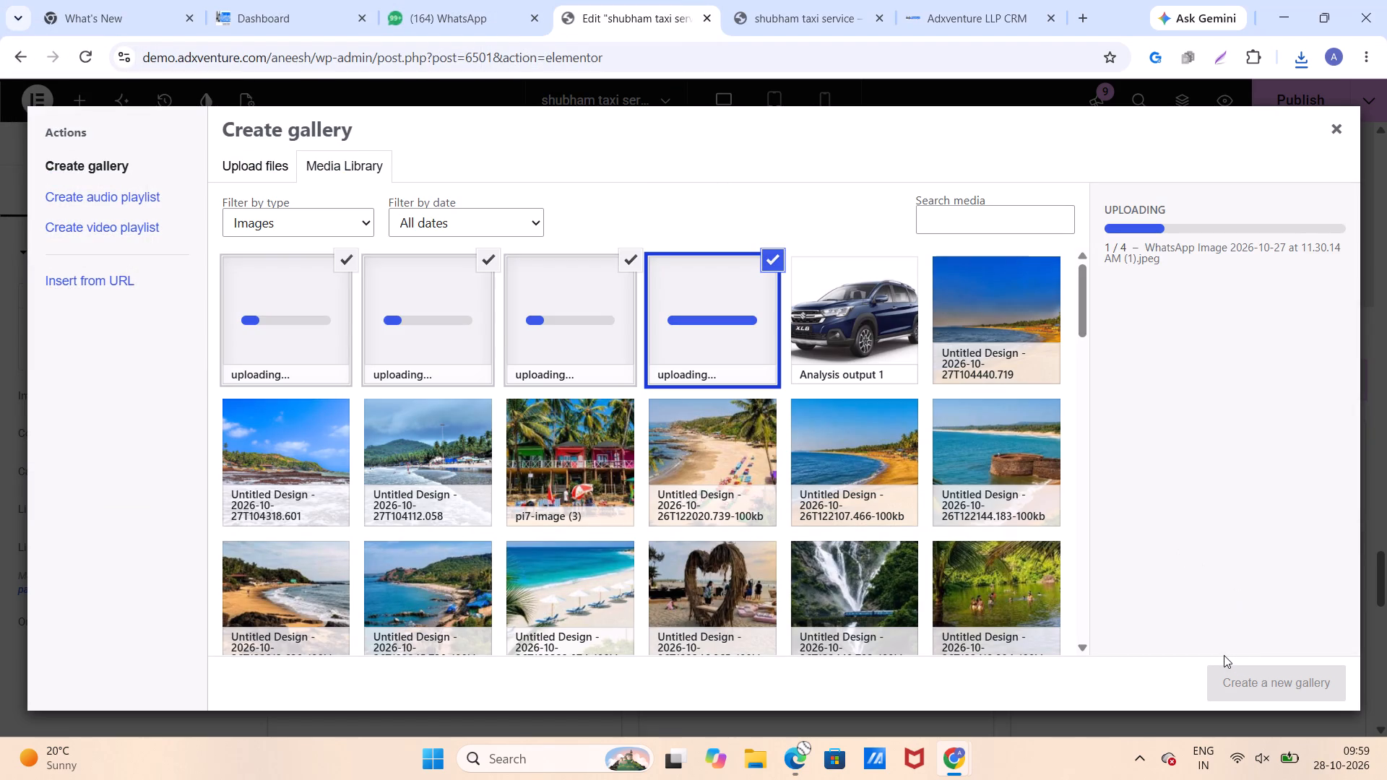
{"action": "left_click", "coordinate": [1250, 685]}
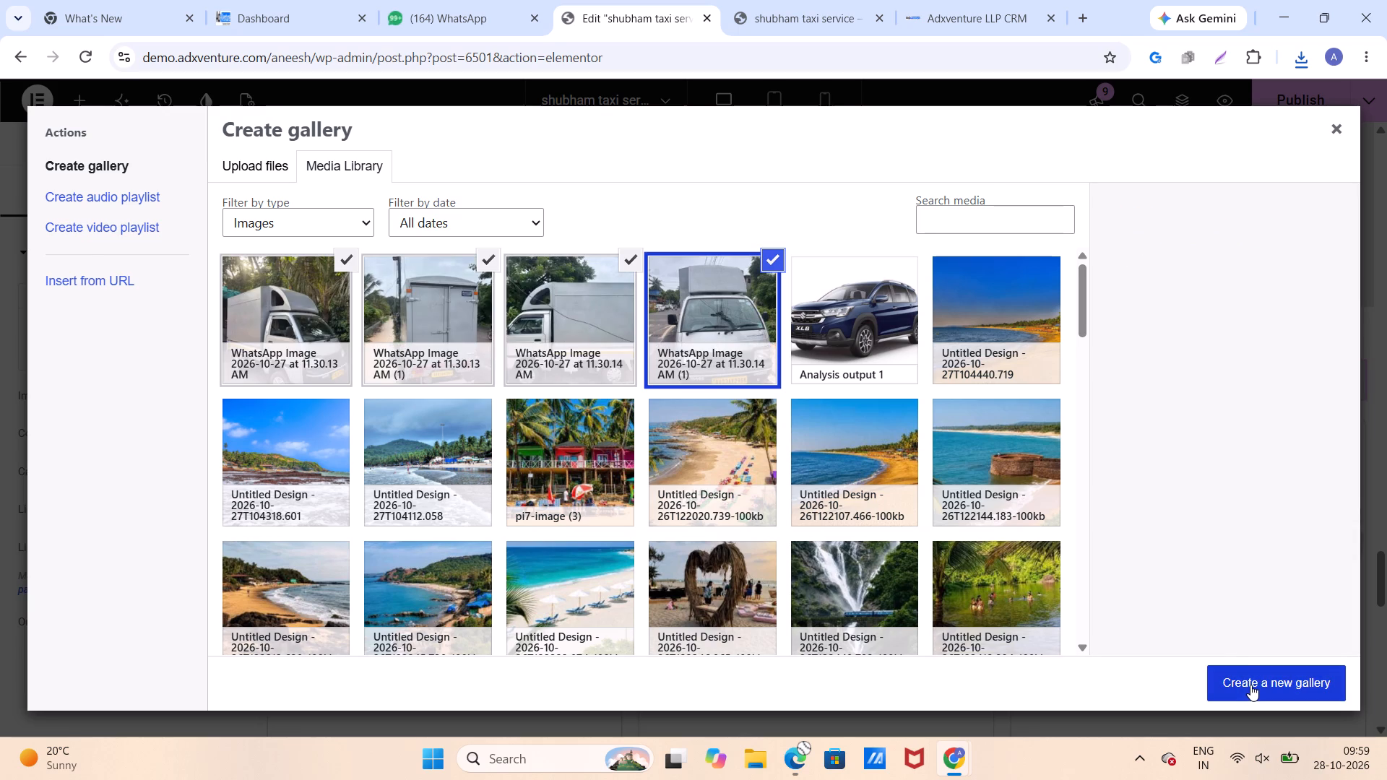
{"action": "left_click", "coordinate": [1271, 681]}
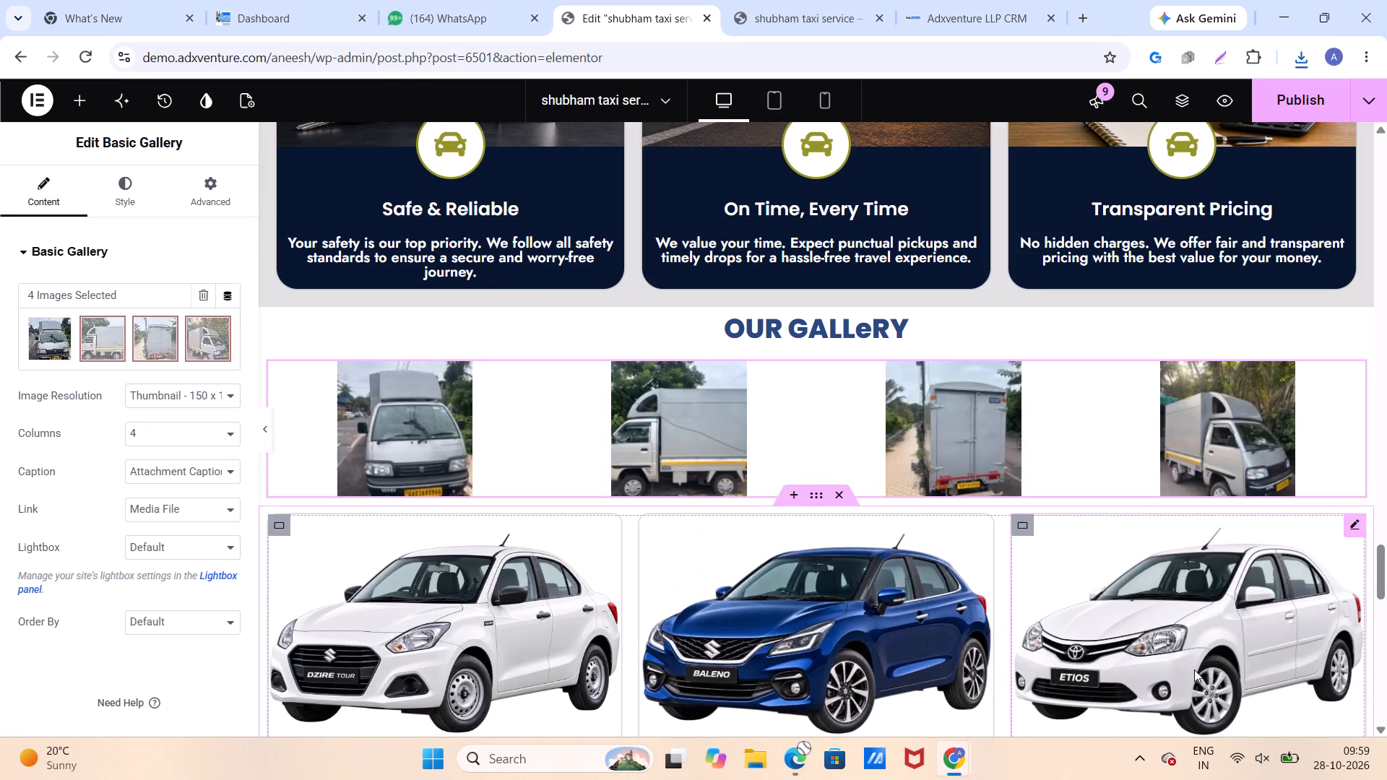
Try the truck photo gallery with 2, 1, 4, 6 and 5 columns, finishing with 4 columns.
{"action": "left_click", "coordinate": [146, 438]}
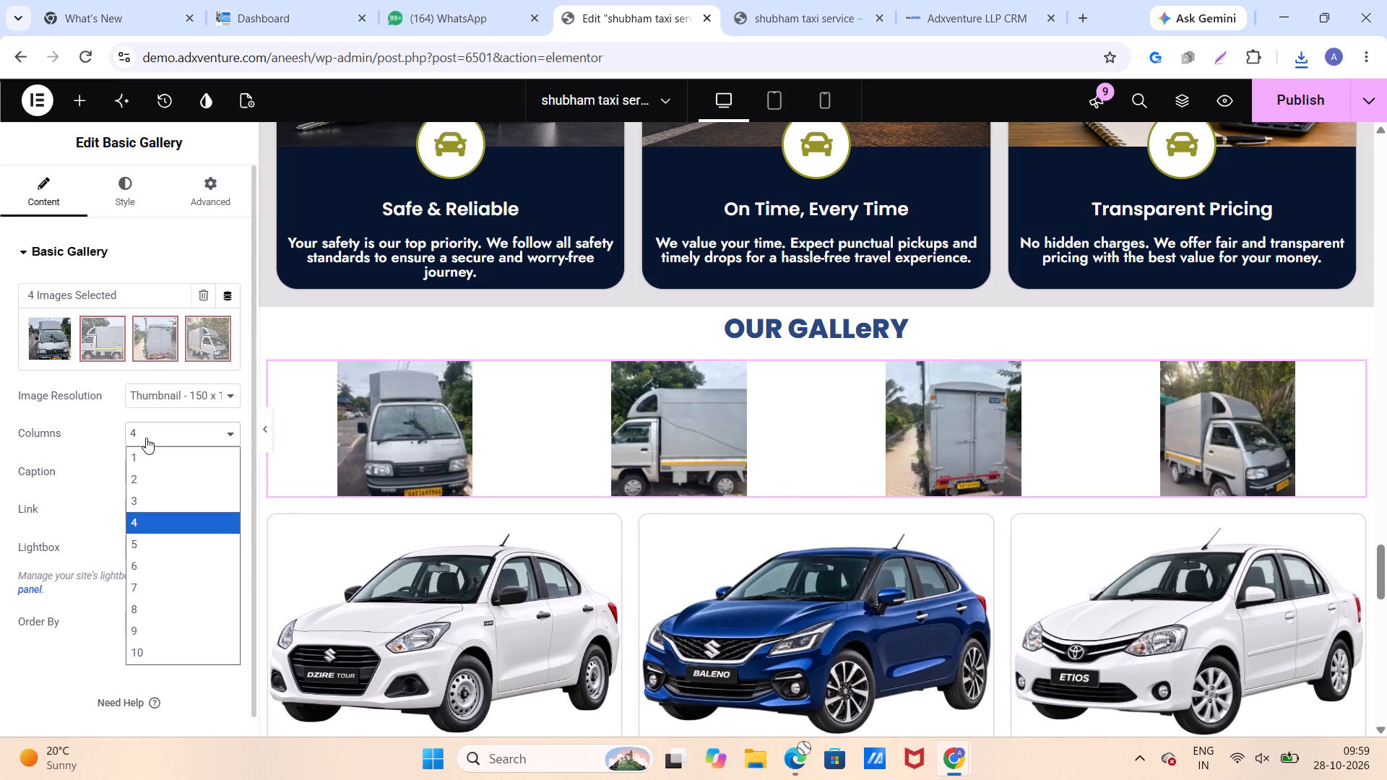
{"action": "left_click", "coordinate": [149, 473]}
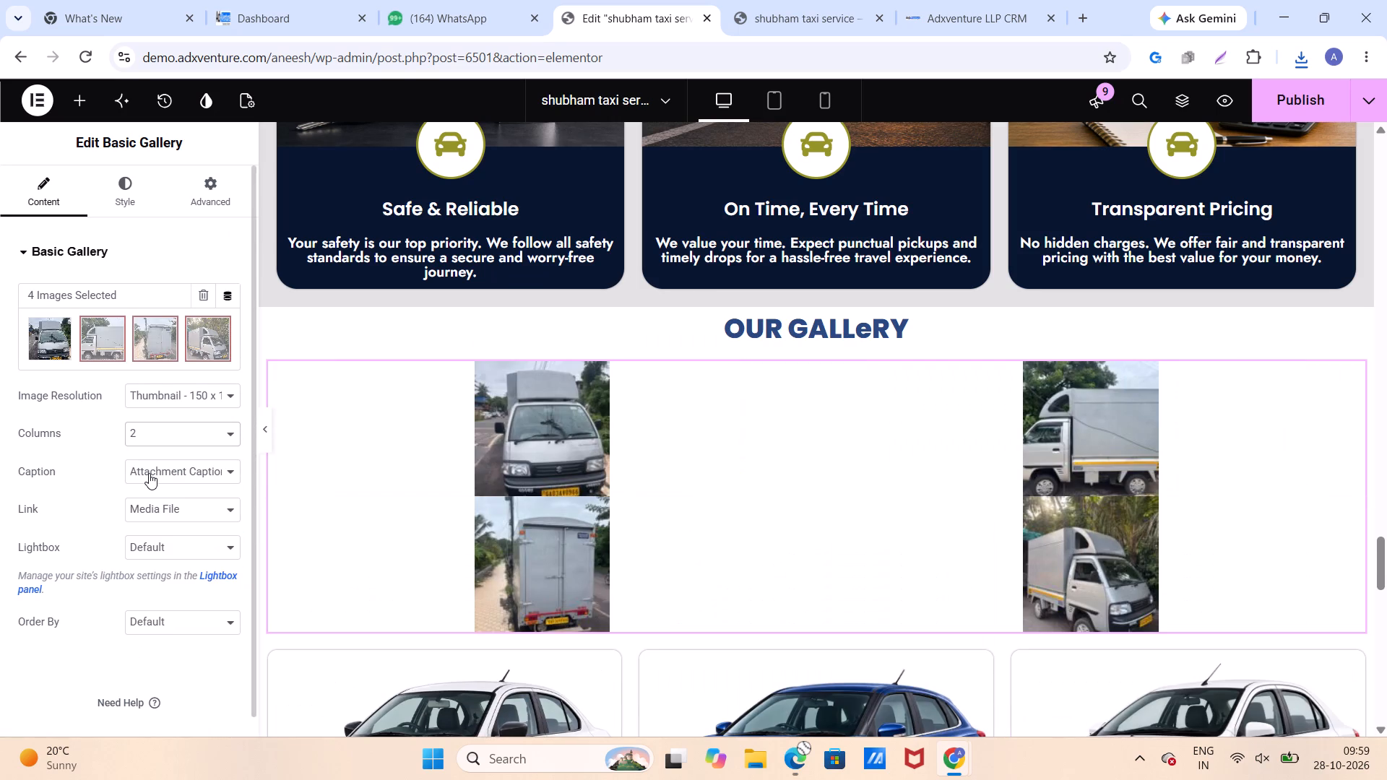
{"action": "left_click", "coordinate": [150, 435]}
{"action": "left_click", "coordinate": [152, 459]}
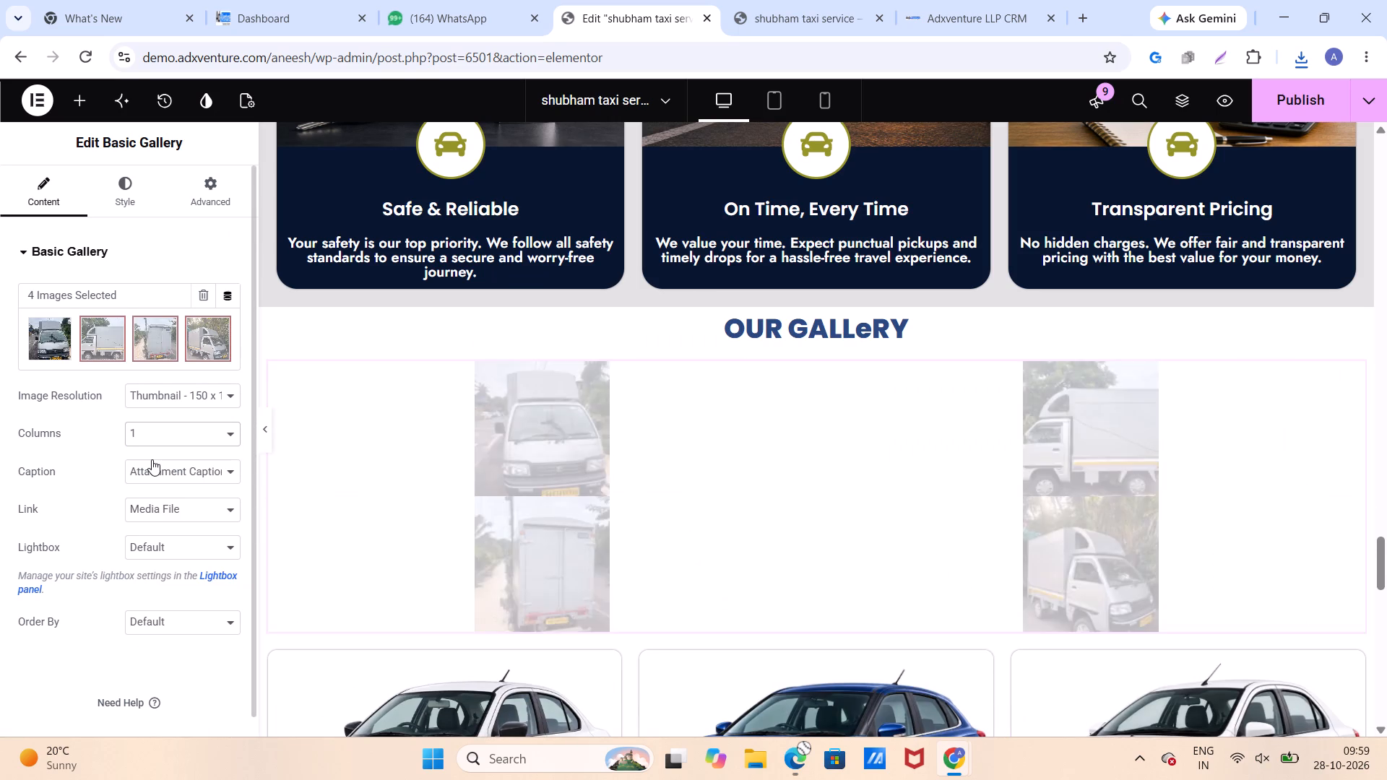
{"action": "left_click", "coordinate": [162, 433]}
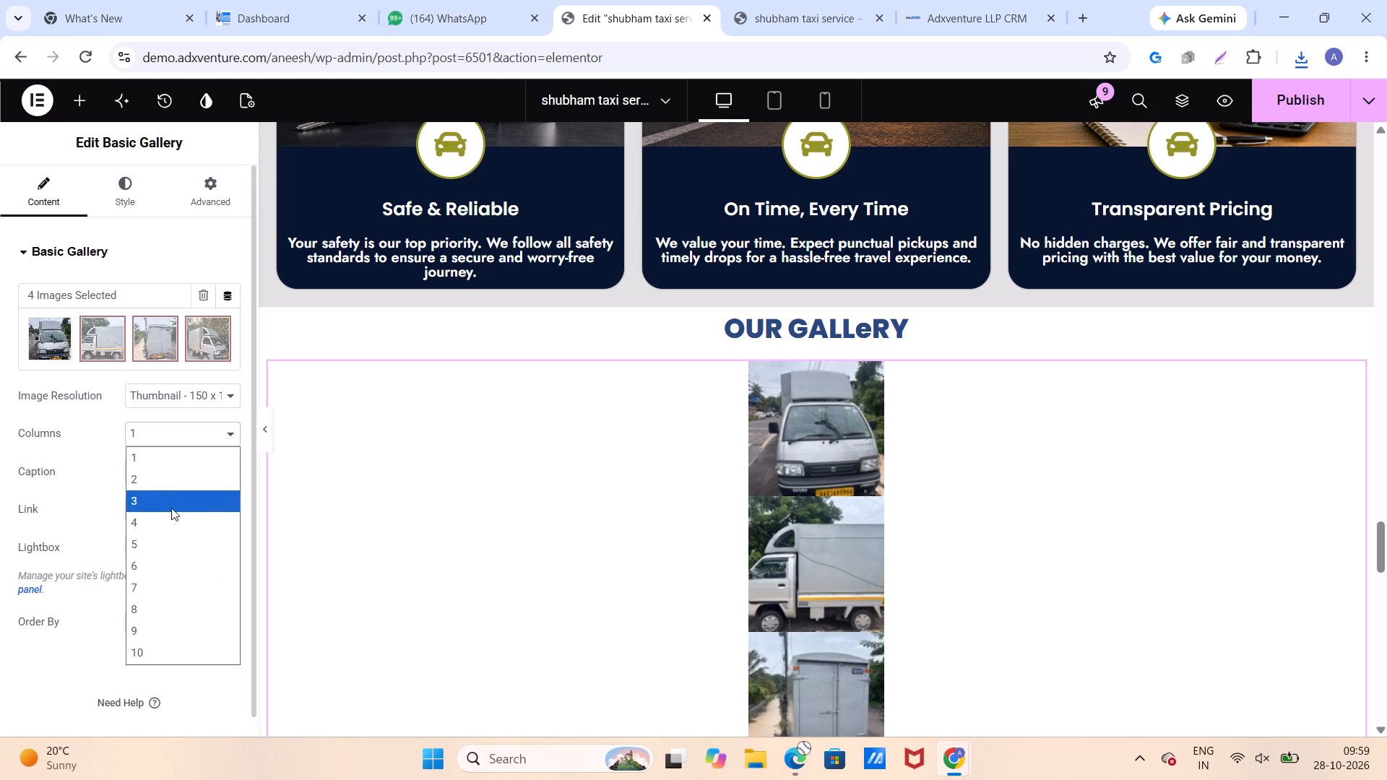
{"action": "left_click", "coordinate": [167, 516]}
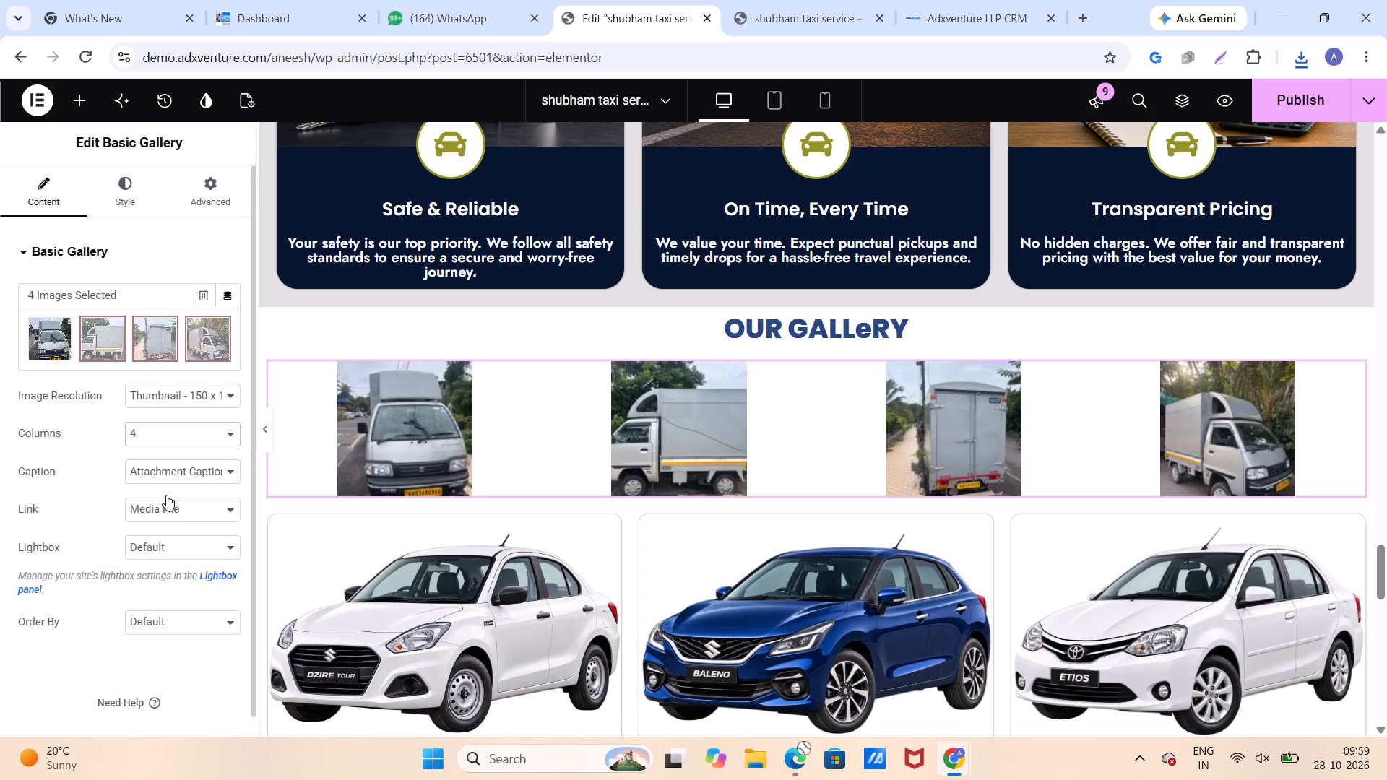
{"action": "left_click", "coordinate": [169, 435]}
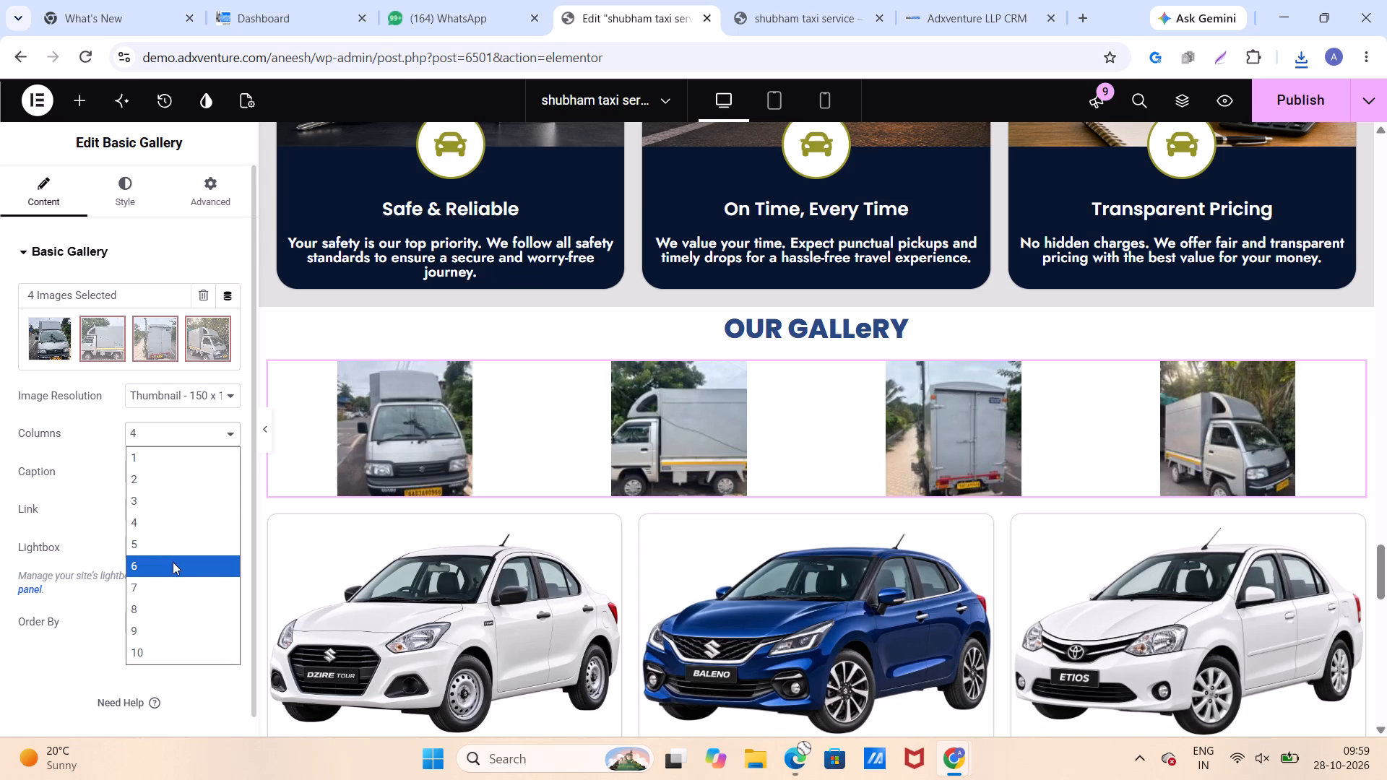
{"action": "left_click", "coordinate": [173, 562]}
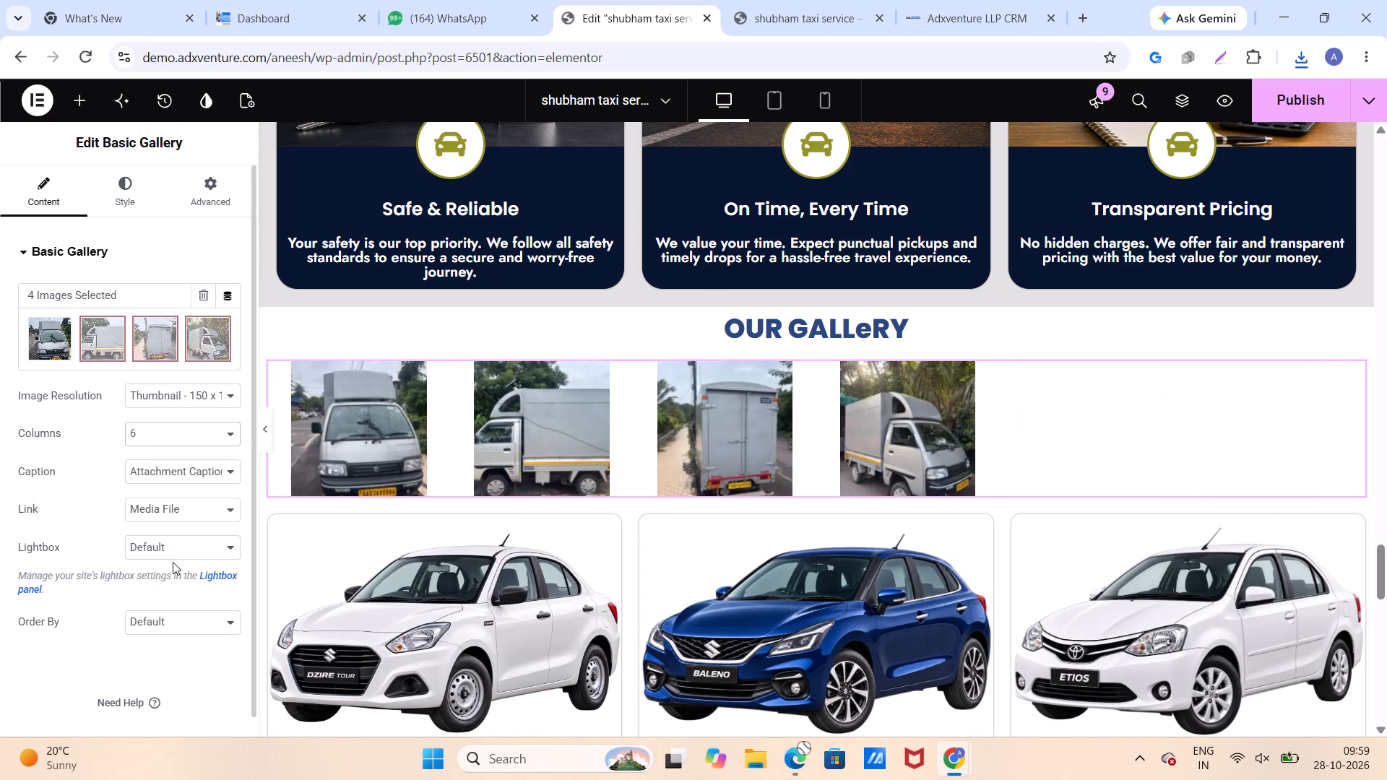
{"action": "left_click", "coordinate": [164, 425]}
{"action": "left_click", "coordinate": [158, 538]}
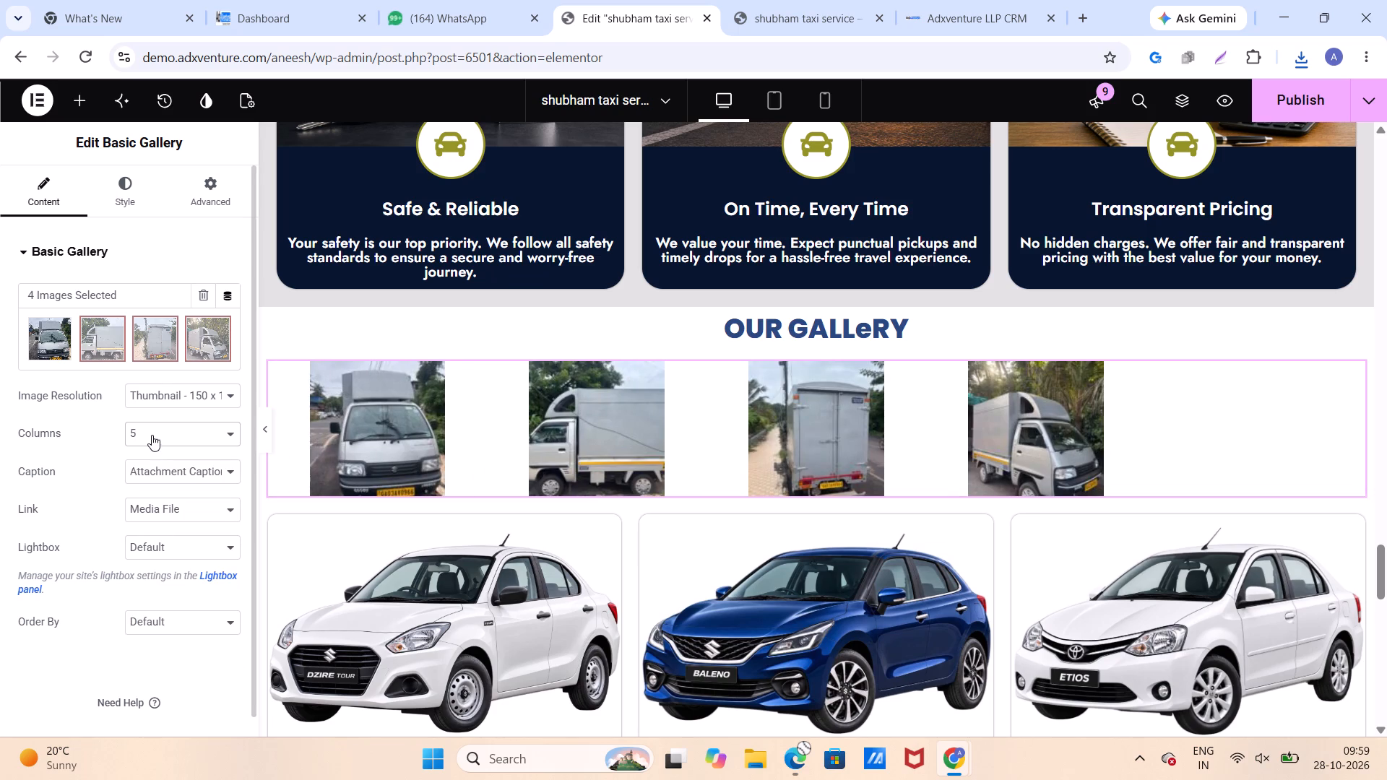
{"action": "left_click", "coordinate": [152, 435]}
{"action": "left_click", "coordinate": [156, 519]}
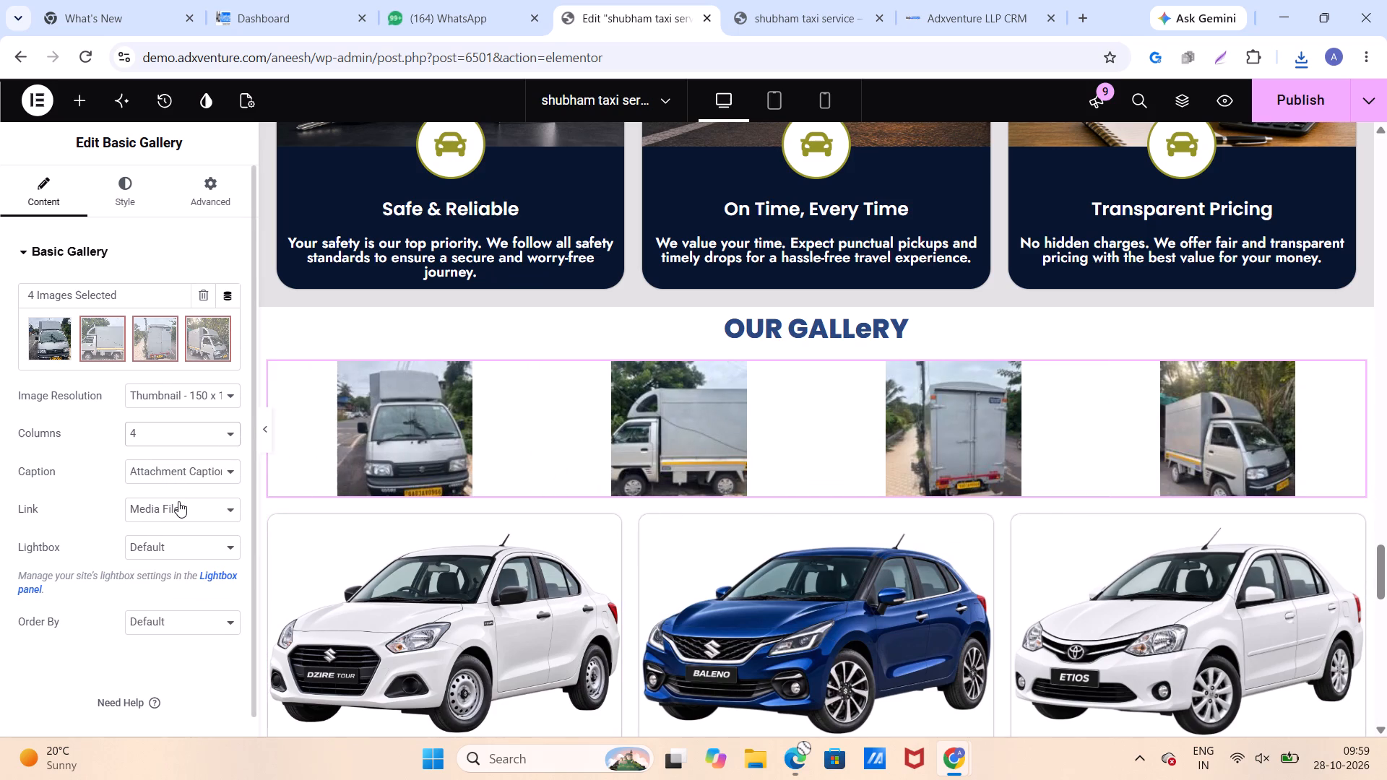
Try the gallery's image resolution at Medium, Large and 1536x1536, finishing with Full.
{"action": "left_click", "coordinate": [173, 398]}
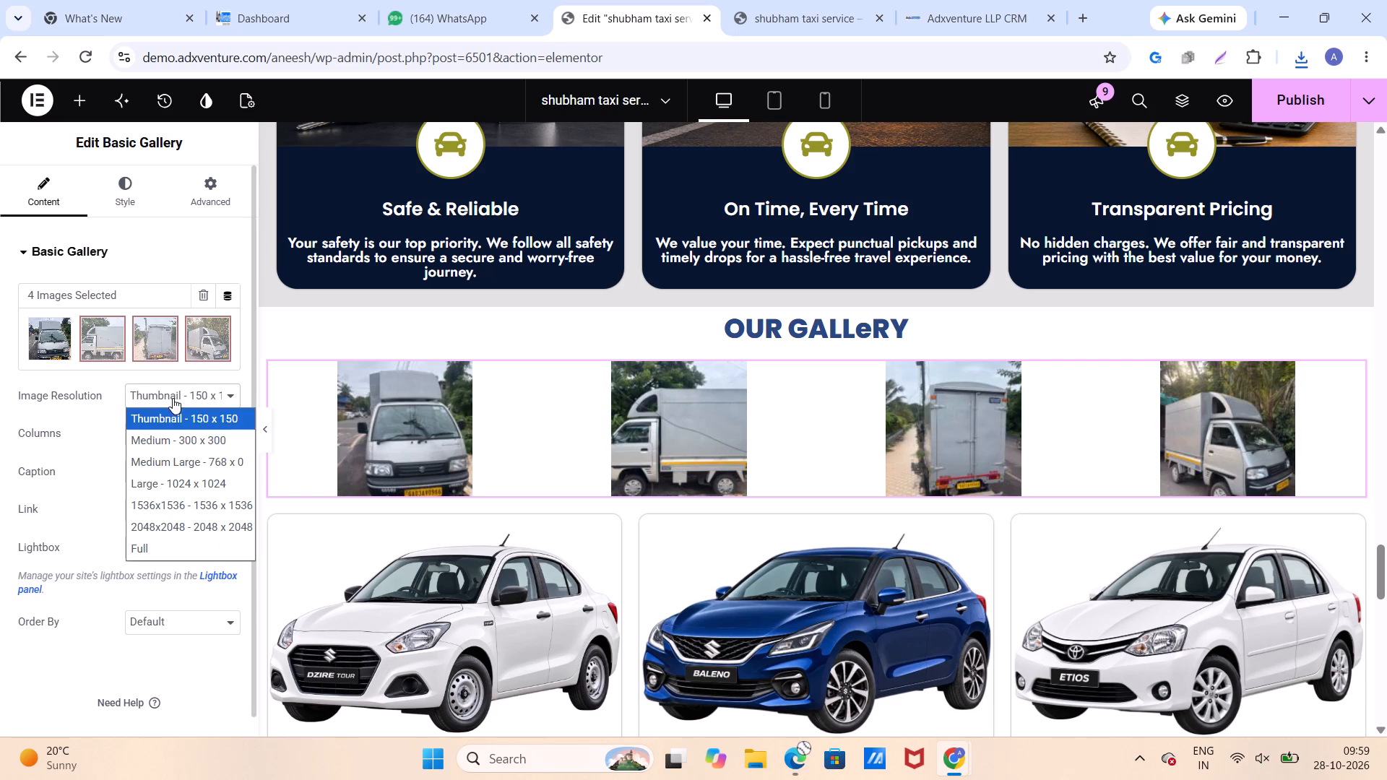
{"action": "left_click", "coordinate": [169, 446]}
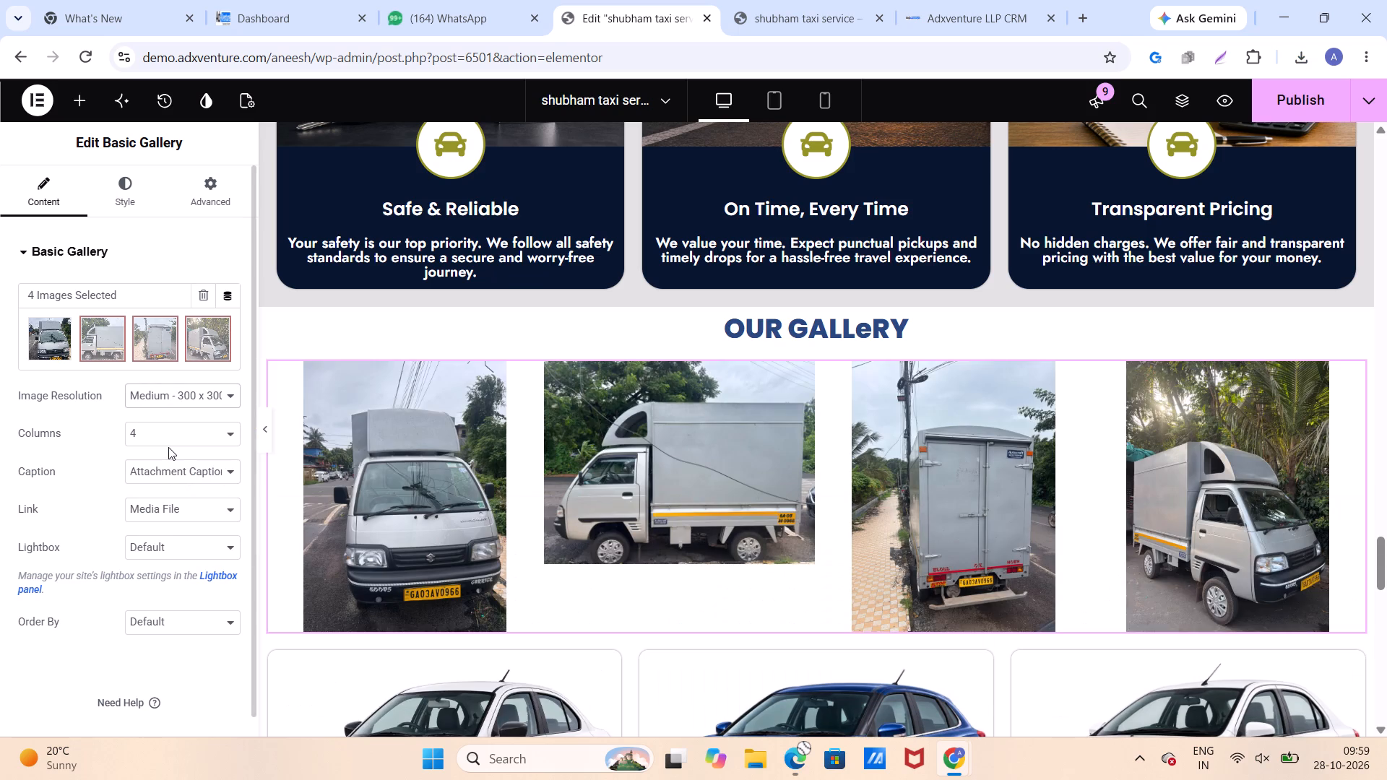
{"action": "left_click", "coordinate": [174, 395]}
{"action": "left_click", "coordinate": [172, 485]}
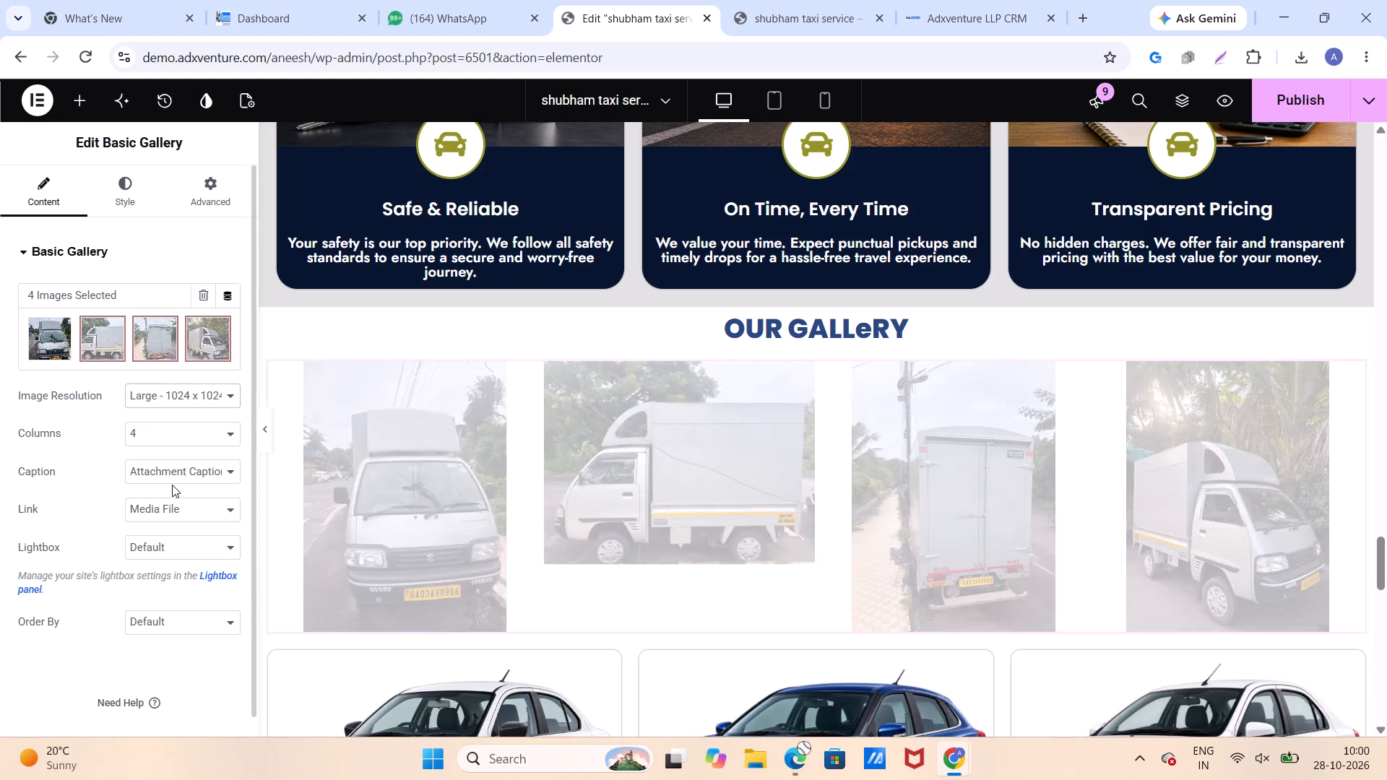
{"action": "scroll", "coordinate": [762, 456], "scroll_direction": "down", "scroll_amount": 2}
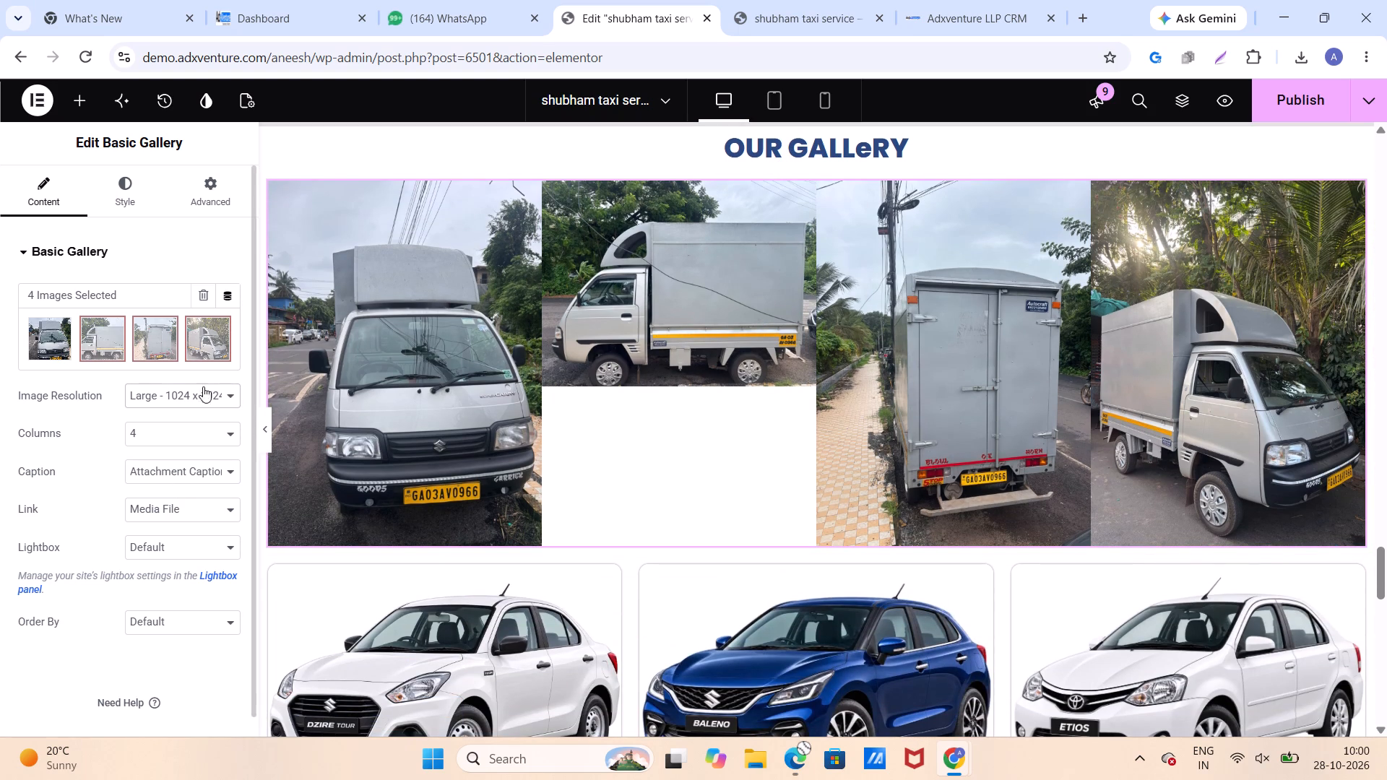
{"action": "left_click", "coordinate": [155, 394]}
{"action": "left_click", "coordinate": [194, 514]}
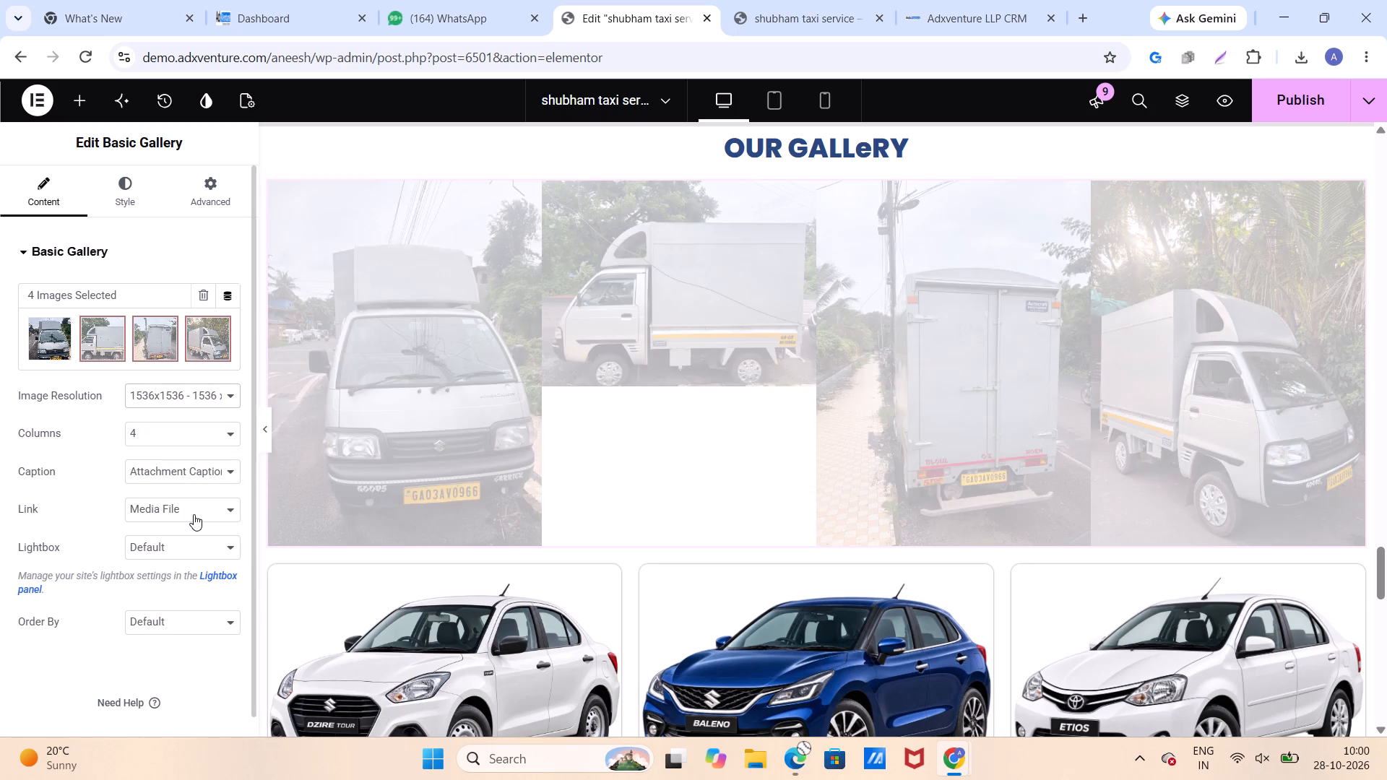
{"action": "scroll", "coordinate": [797, 439], "scroll_direction": "up", "scroll_amount": 2}
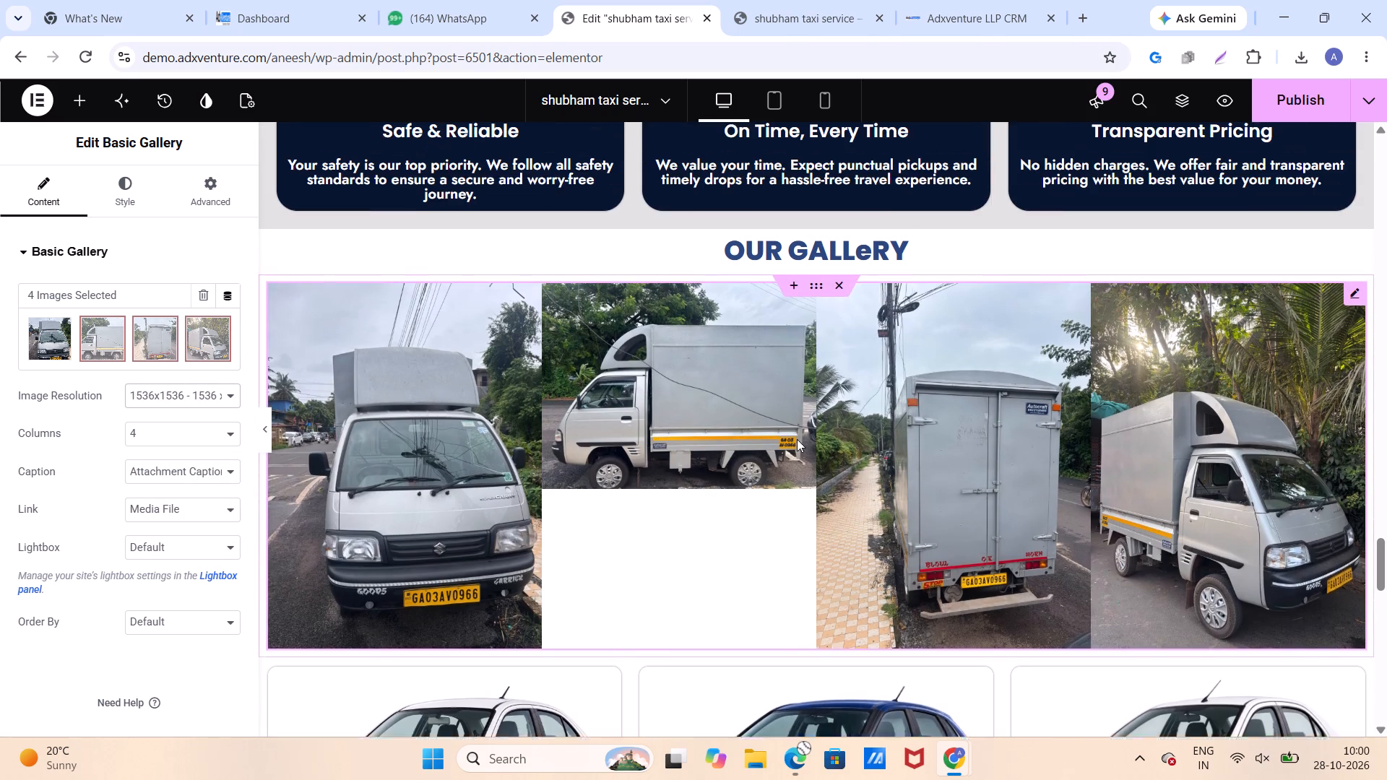
{"action": "left_click", "coordinate": [173, 399]}
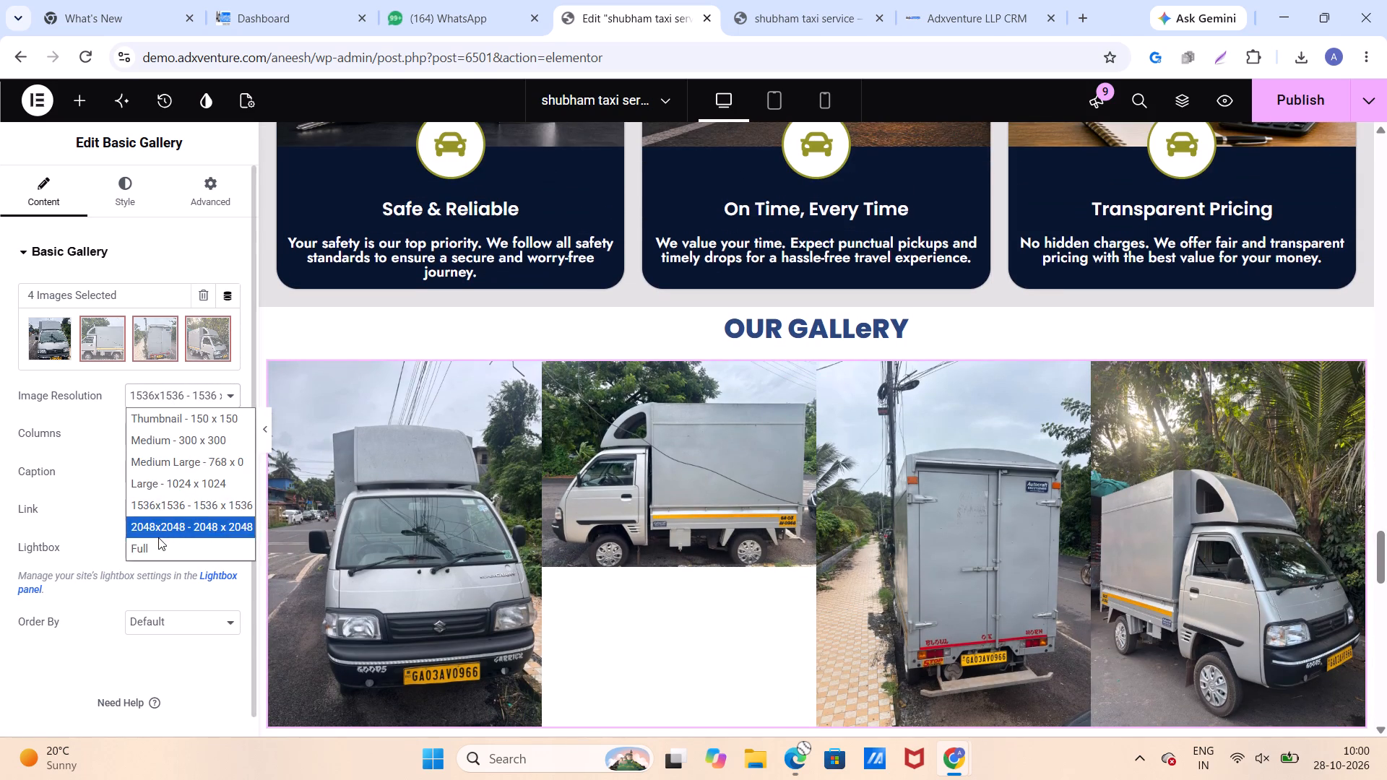
{"action": "left_click", "coordinate": [156, 552]}
{"action": "scroll", "coordinate": [682, 485], "scroll_direction": "down", "scroll_amount": 2}
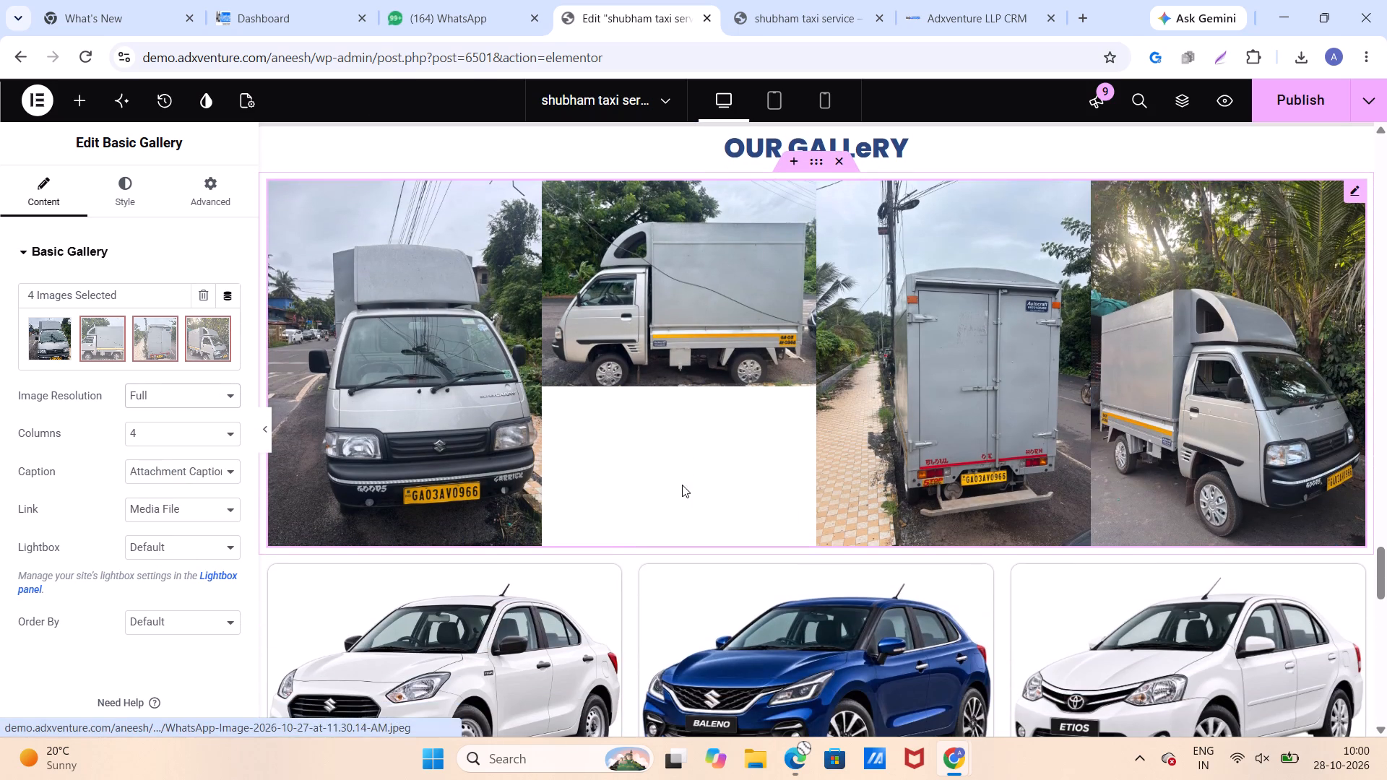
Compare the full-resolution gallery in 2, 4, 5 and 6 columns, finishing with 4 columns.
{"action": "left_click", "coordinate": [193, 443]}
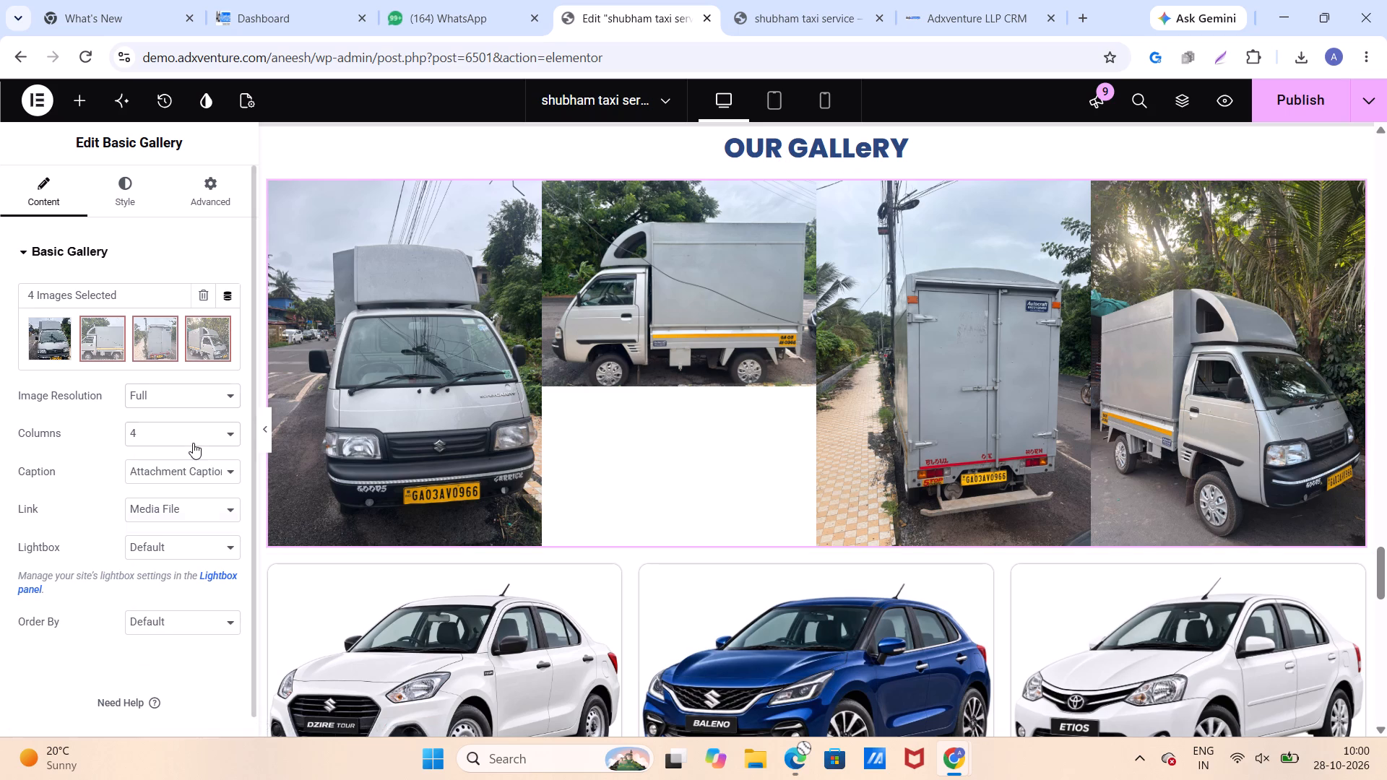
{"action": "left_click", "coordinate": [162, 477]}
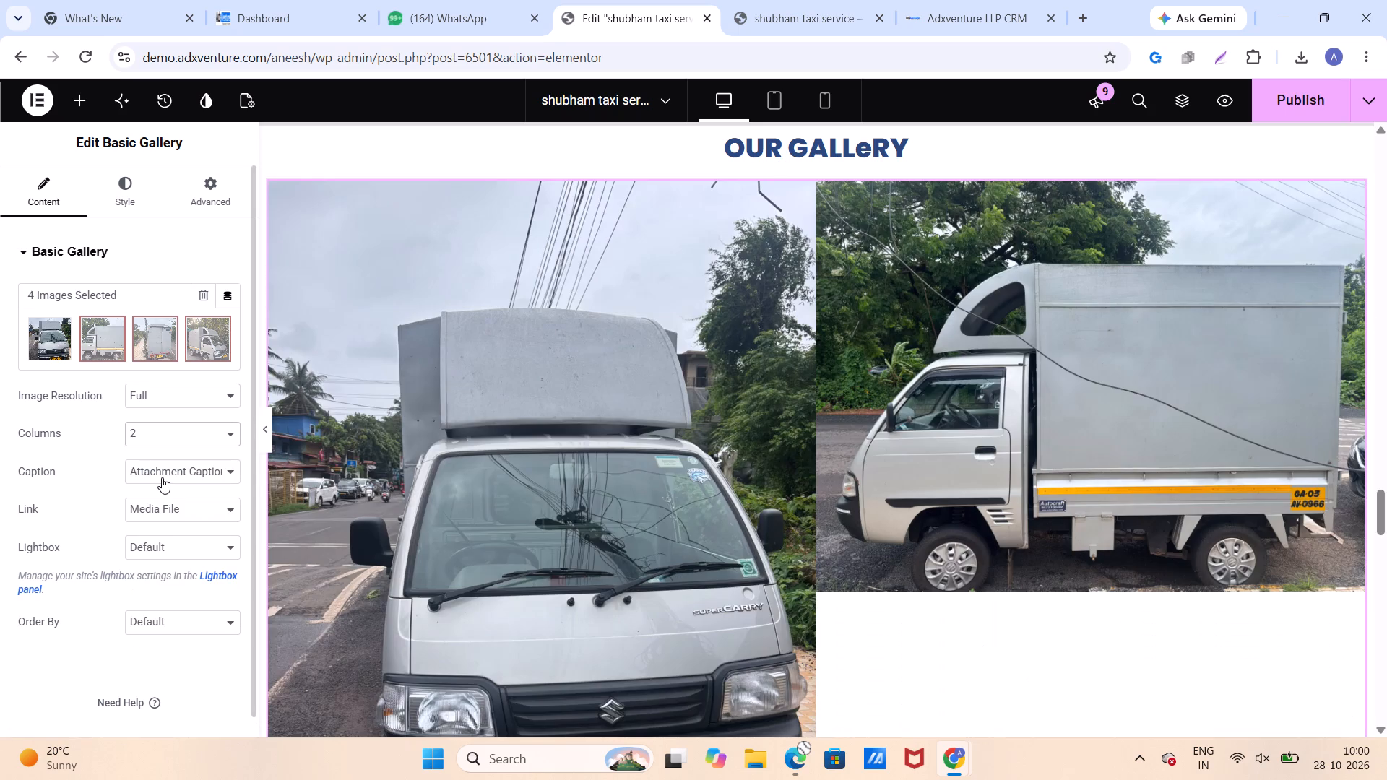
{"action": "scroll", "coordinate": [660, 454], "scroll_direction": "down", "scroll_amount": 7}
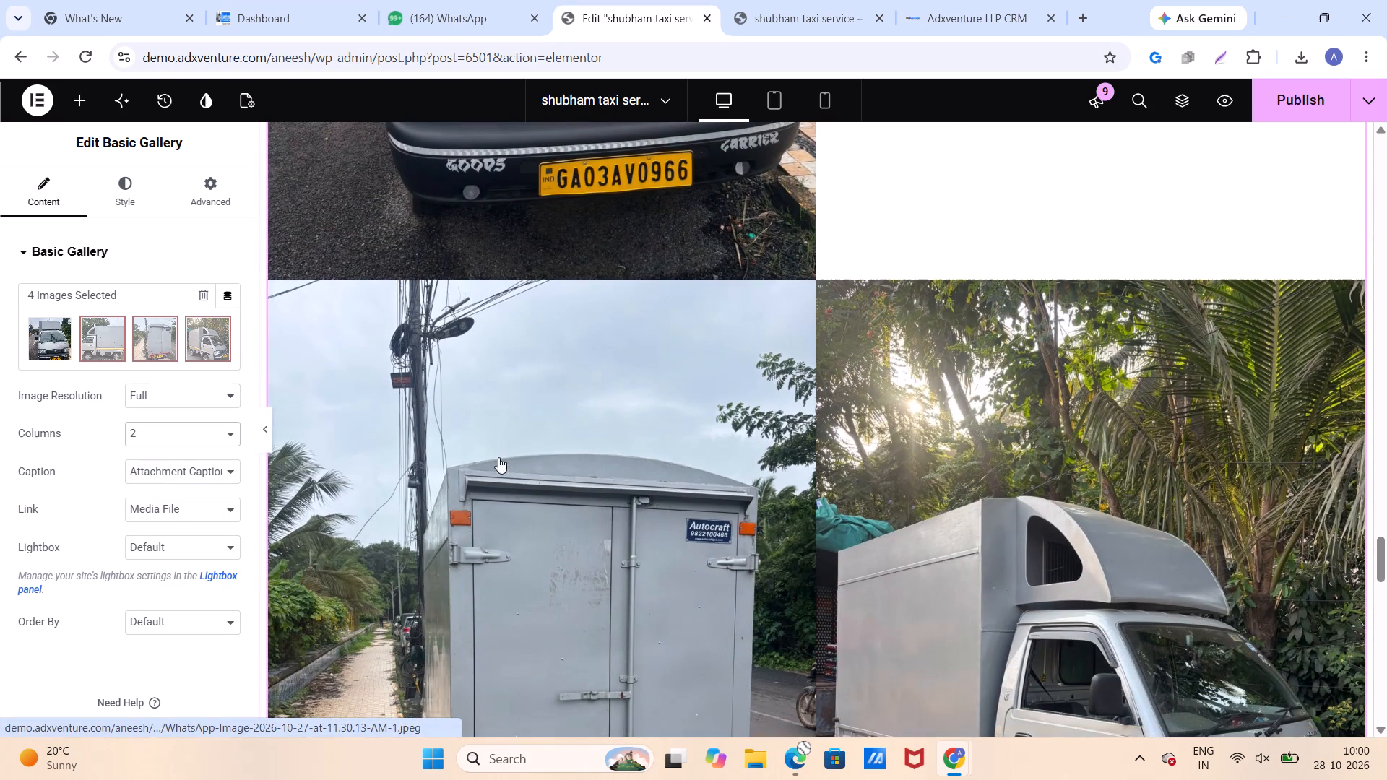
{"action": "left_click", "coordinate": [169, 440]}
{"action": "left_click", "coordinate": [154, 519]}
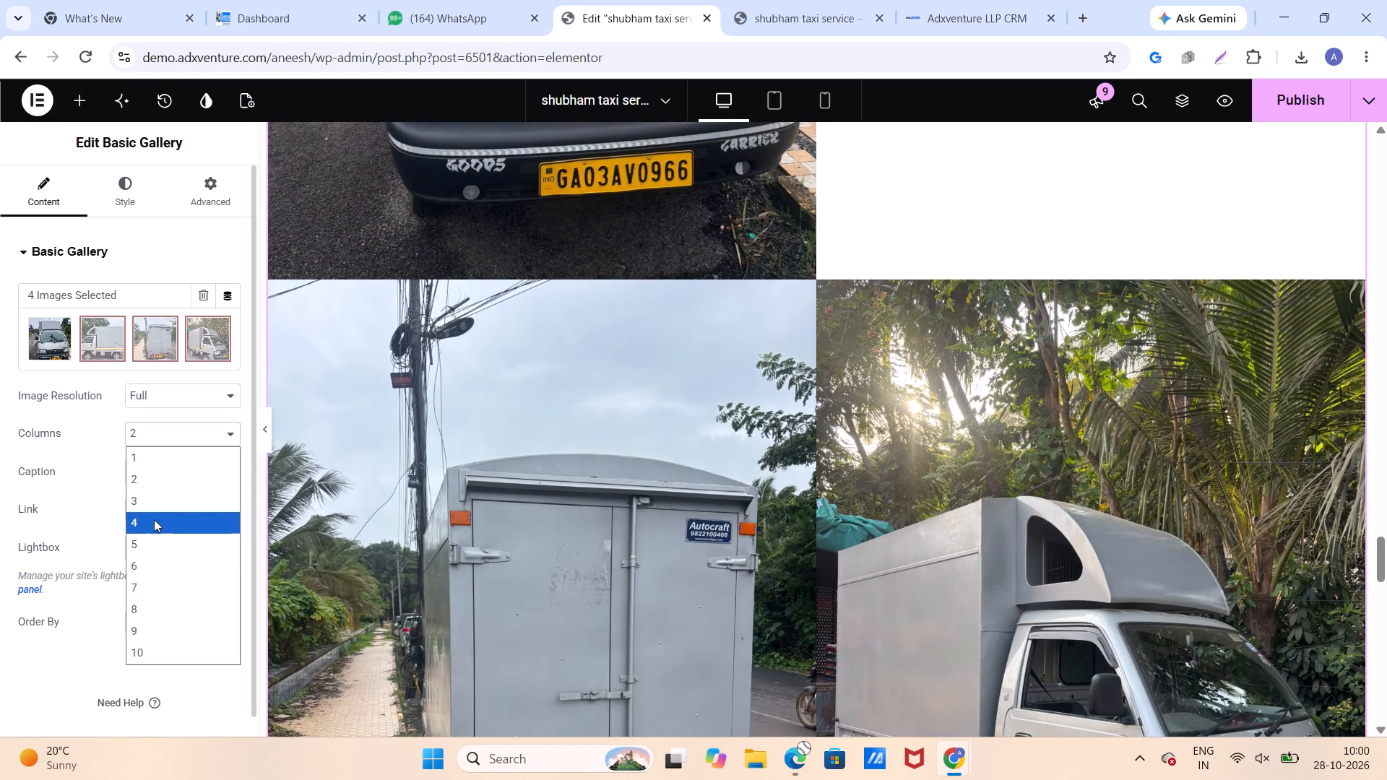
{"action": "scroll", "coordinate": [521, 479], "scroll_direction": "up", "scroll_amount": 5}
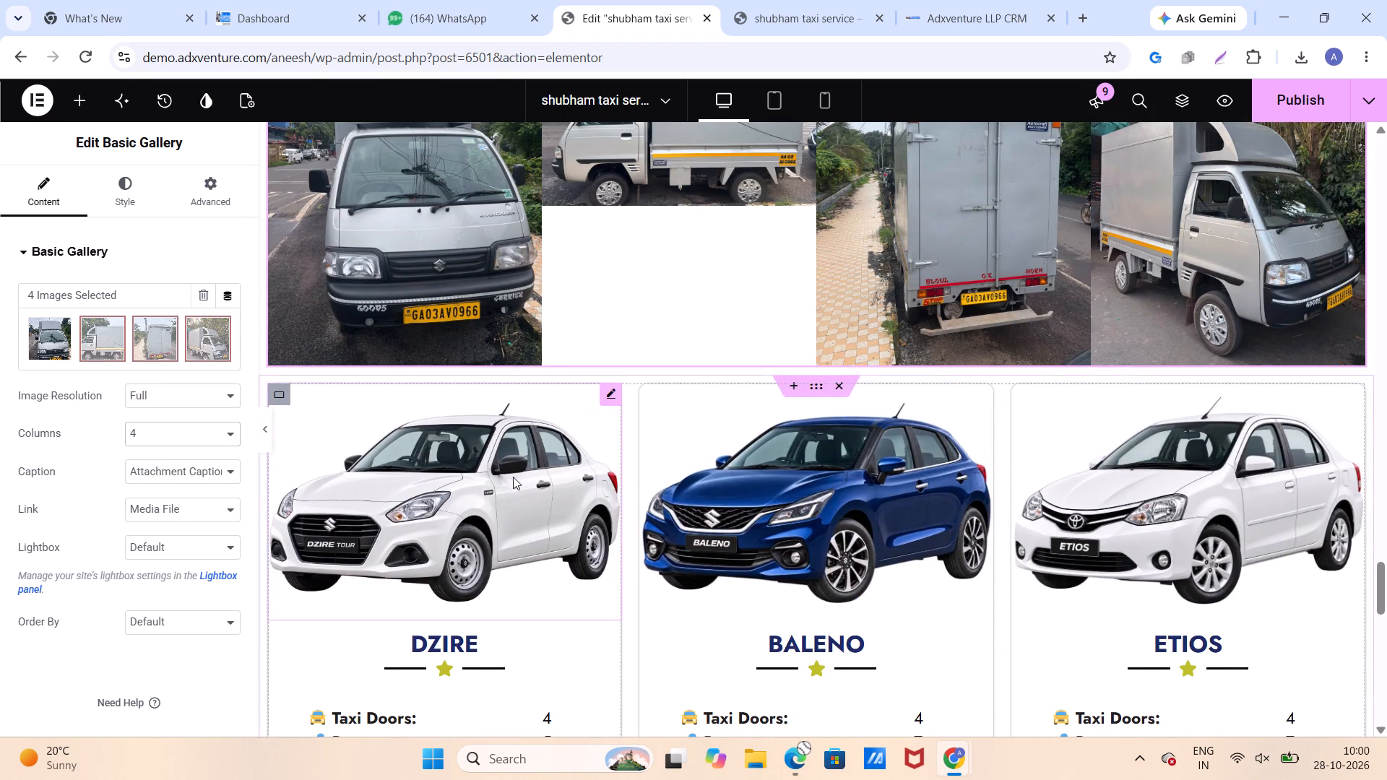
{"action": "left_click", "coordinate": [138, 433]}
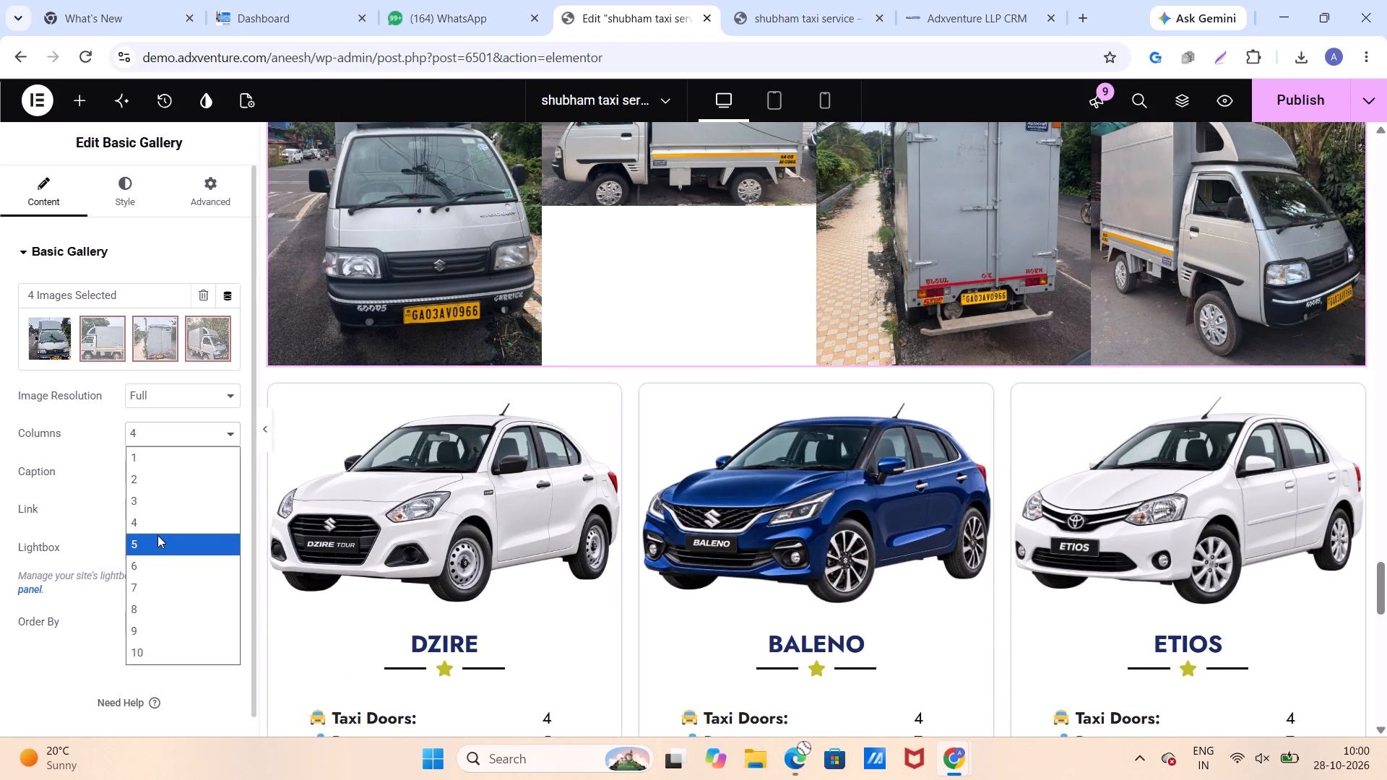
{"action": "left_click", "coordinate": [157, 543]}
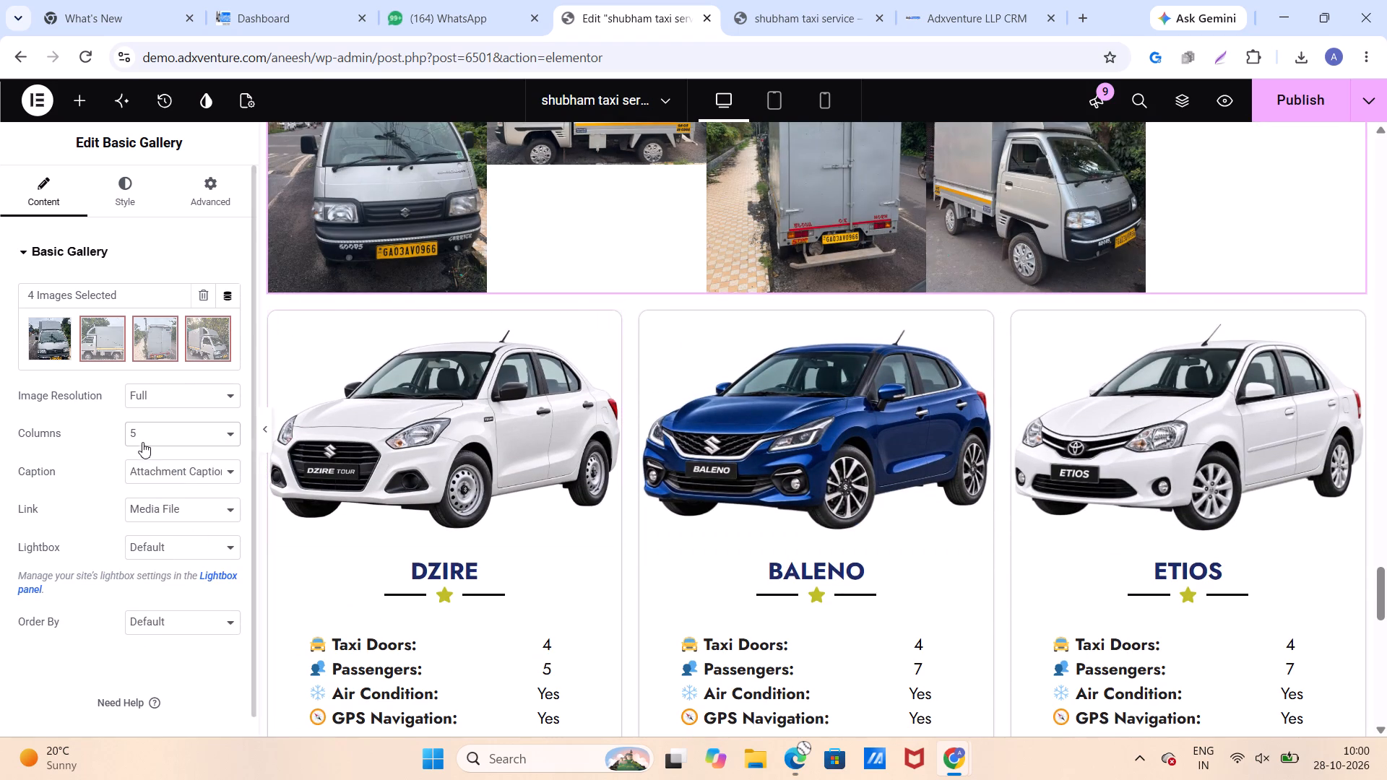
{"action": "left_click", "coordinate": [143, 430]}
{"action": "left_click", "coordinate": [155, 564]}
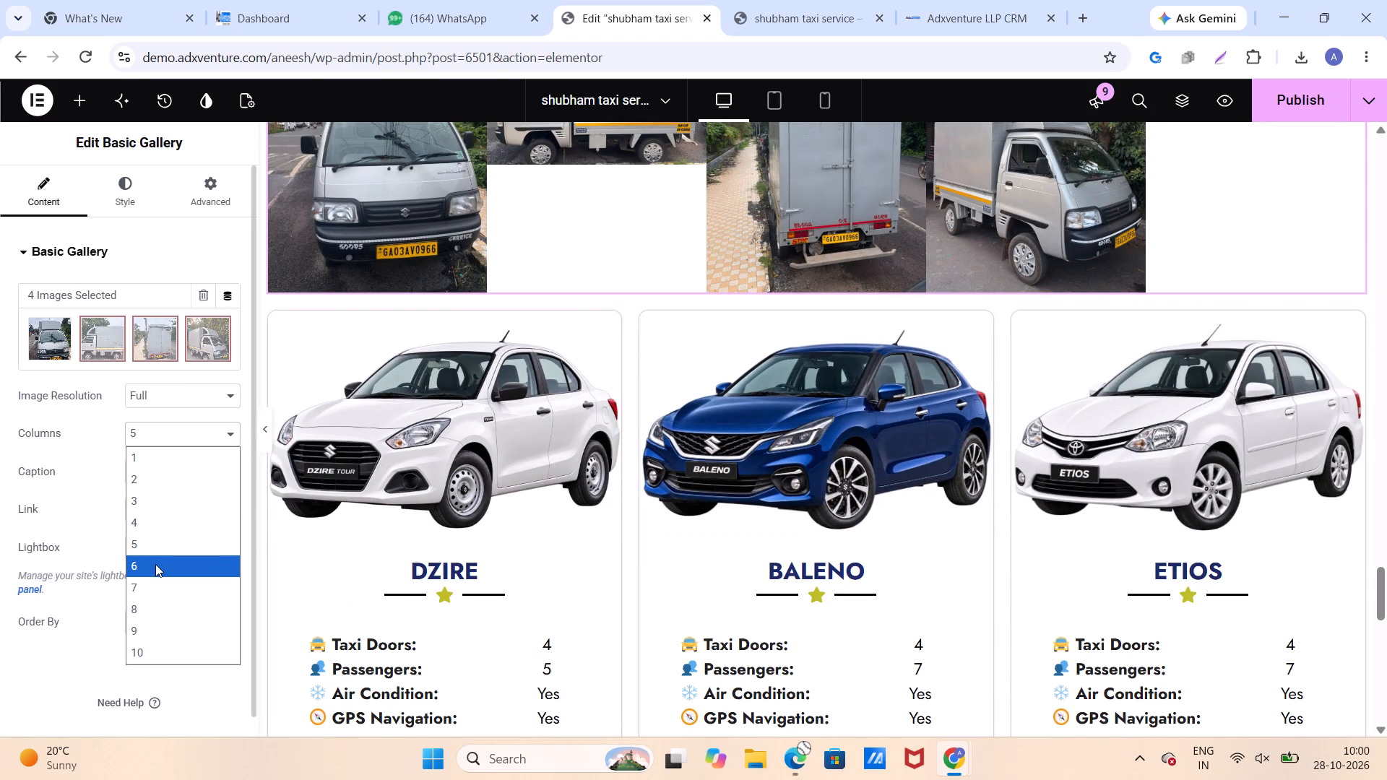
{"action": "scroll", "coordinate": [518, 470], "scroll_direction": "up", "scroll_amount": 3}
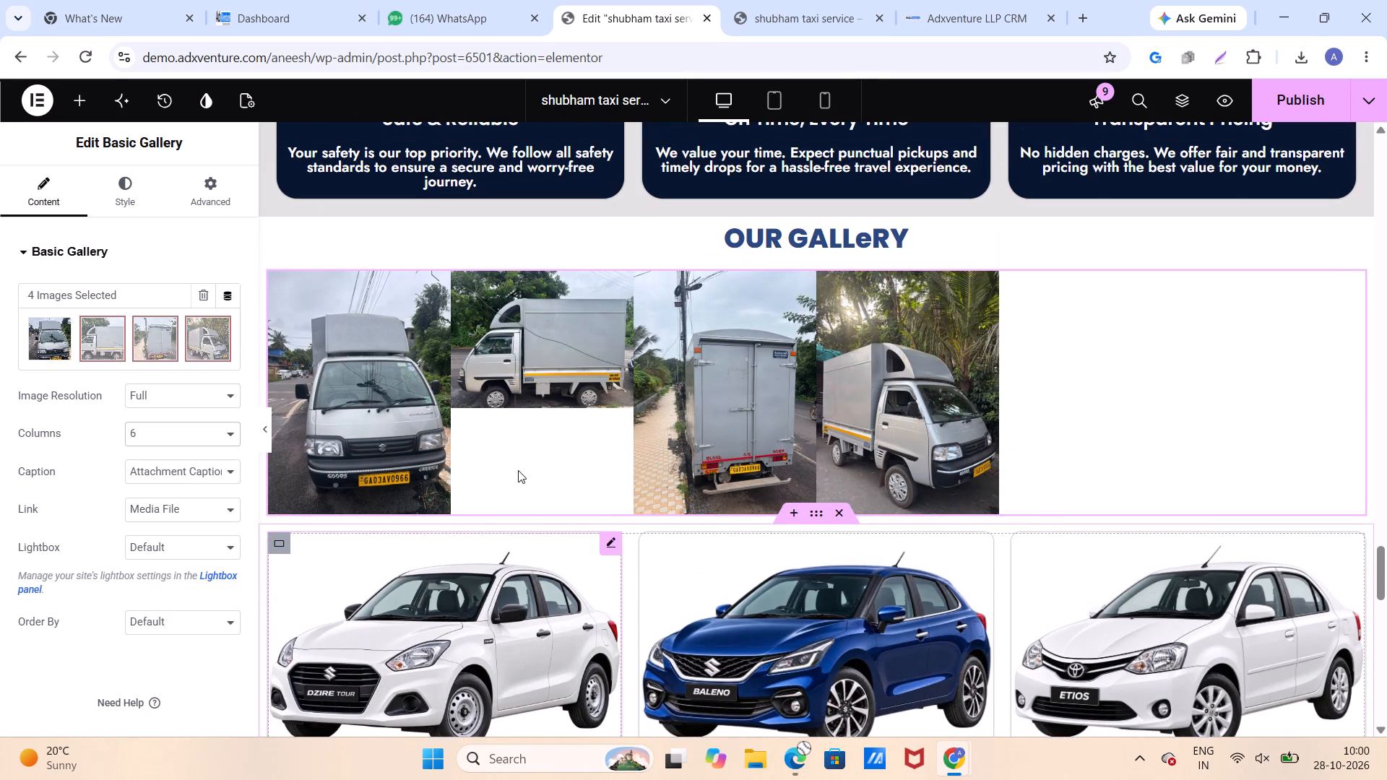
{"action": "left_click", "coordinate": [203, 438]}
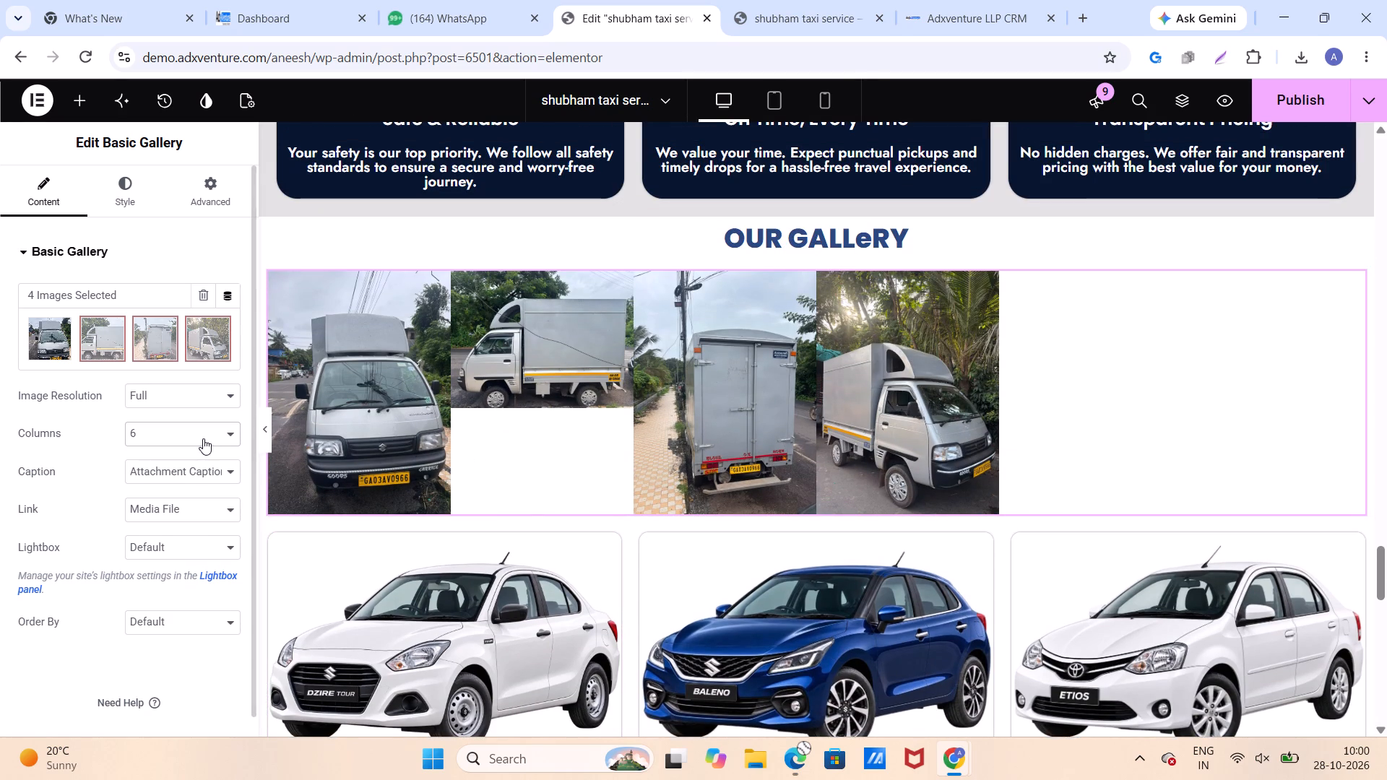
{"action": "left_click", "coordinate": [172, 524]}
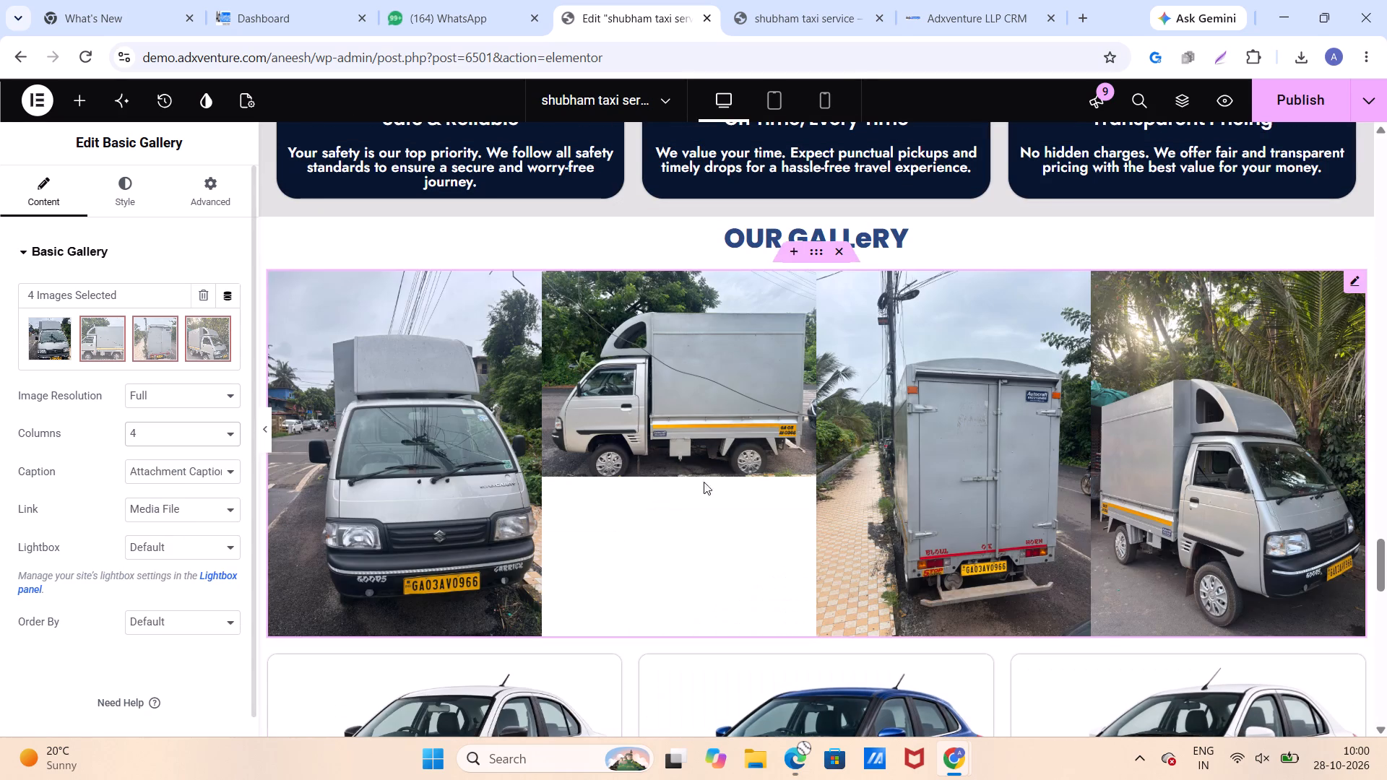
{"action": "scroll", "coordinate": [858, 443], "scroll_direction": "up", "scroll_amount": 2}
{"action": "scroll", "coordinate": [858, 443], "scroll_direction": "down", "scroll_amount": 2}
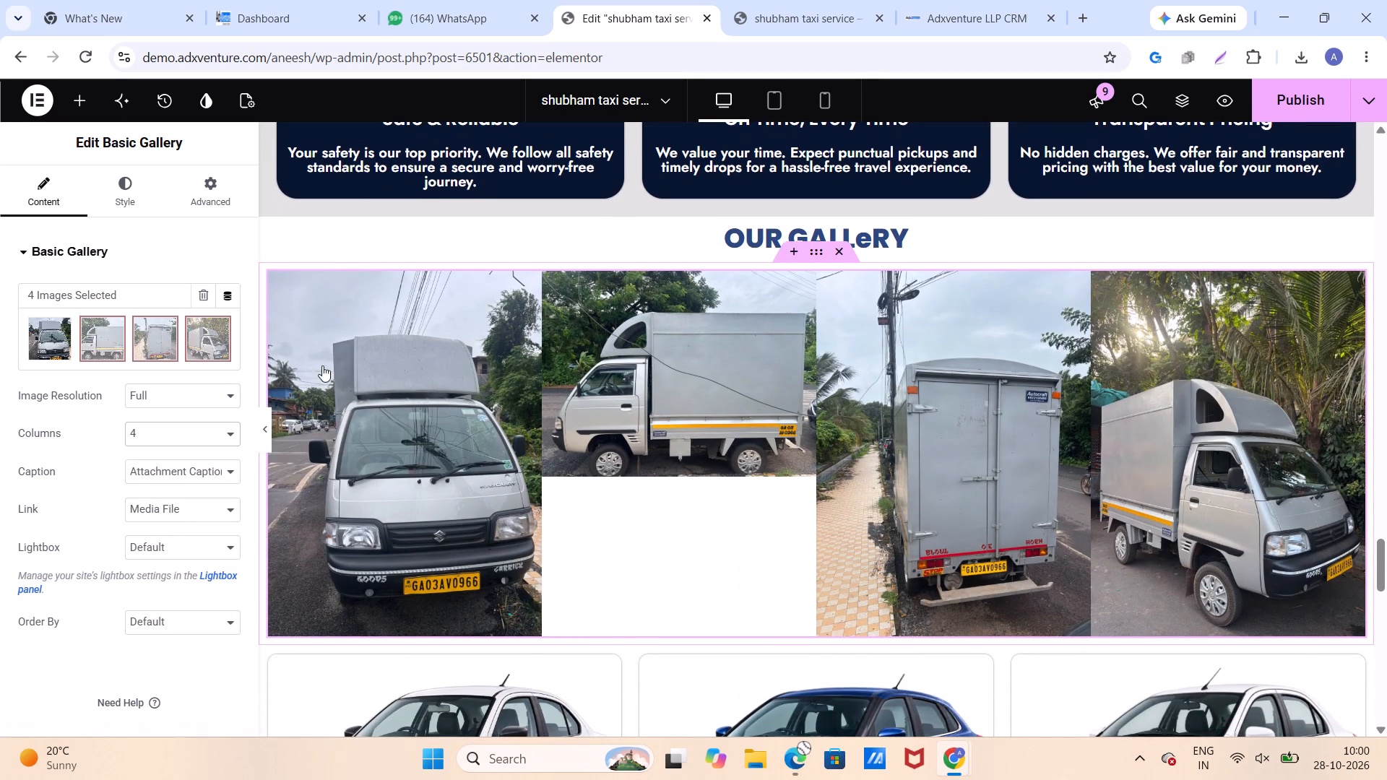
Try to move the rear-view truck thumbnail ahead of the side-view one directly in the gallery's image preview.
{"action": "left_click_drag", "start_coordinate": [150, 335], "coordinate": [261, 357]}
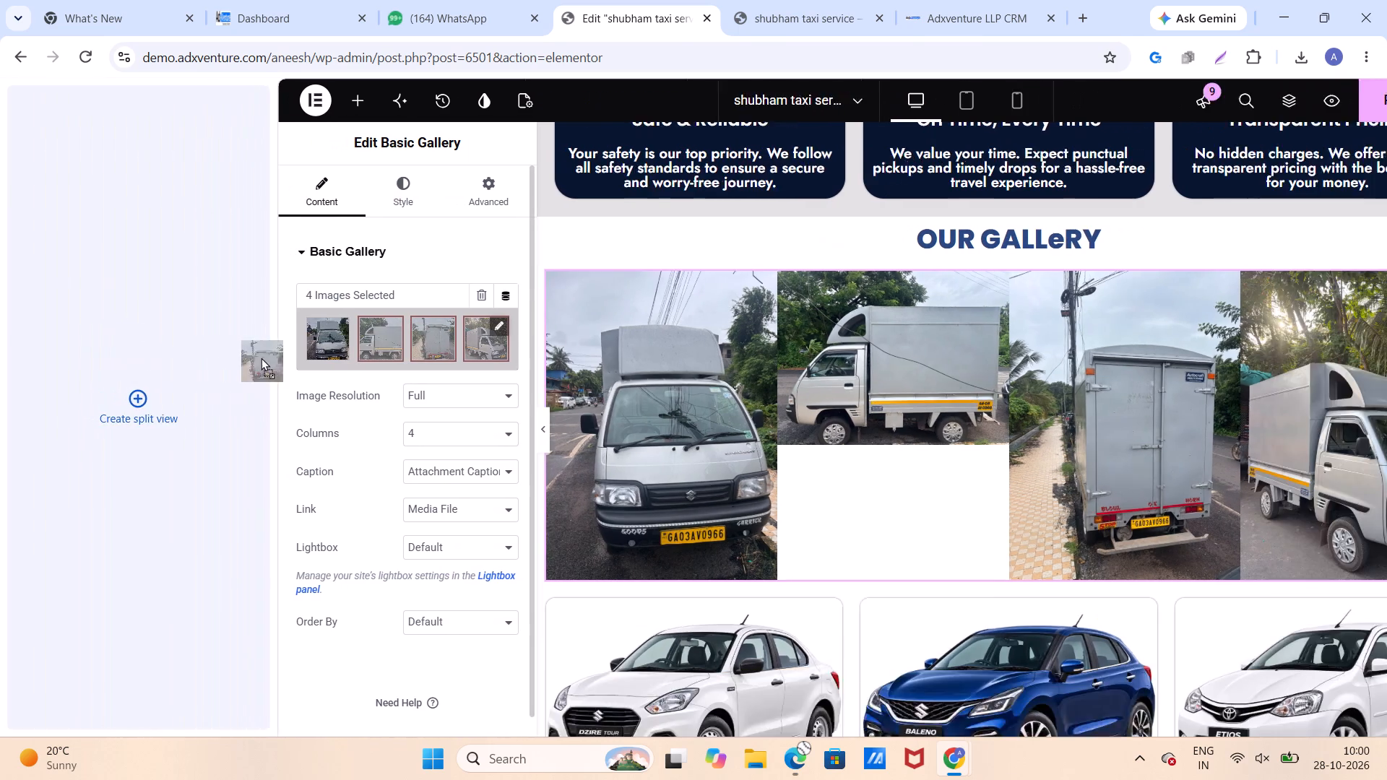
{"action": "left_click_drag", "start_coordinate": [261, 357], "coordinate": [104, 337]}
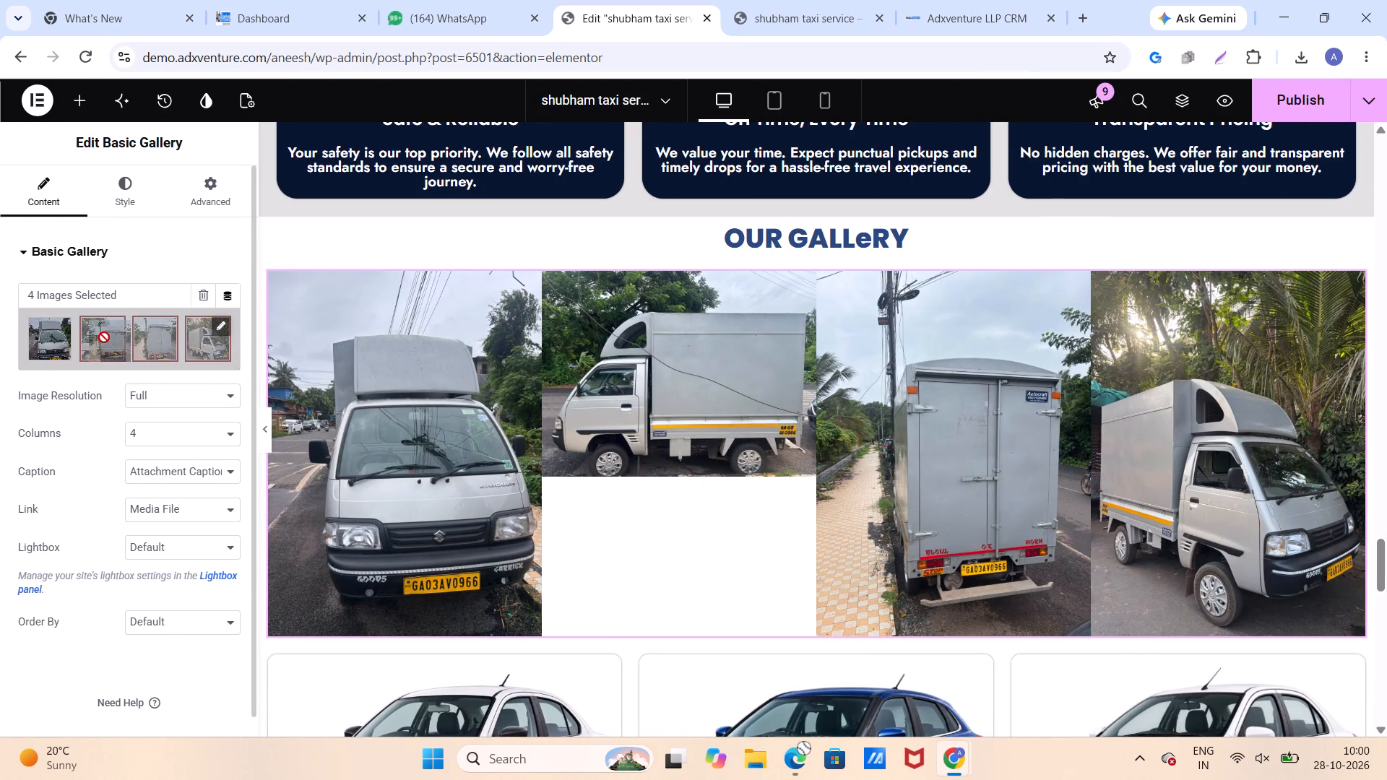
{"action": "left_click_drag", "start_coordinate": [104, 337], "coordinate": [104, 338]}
Open the gallery for editing, reorder the truck photos as front, rear, angled and side view, and insert the gallery.
{"action": "left_click", "coordinate": [220, 322]}
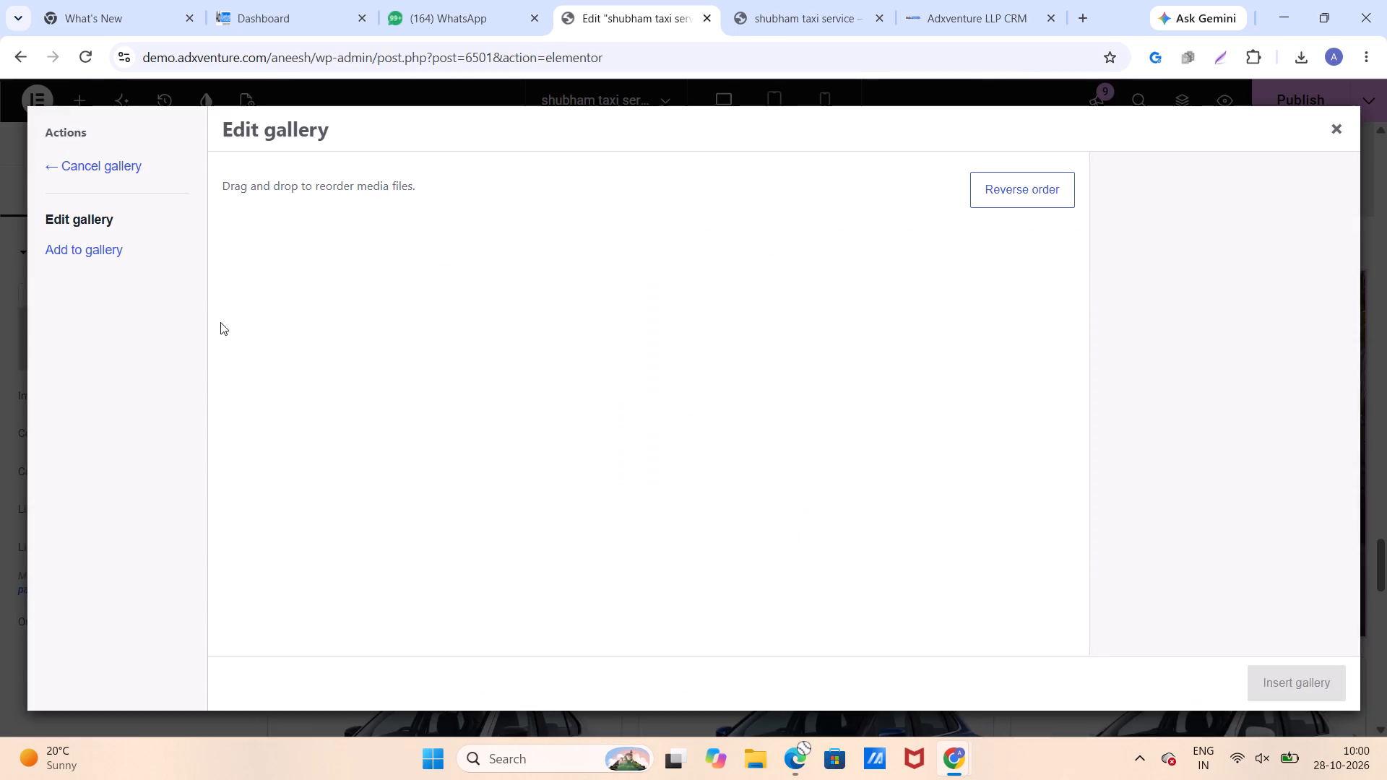
{"action": "left_click_drag", "start_coordinate": [592, 331], "coordinate": [535, 333]}
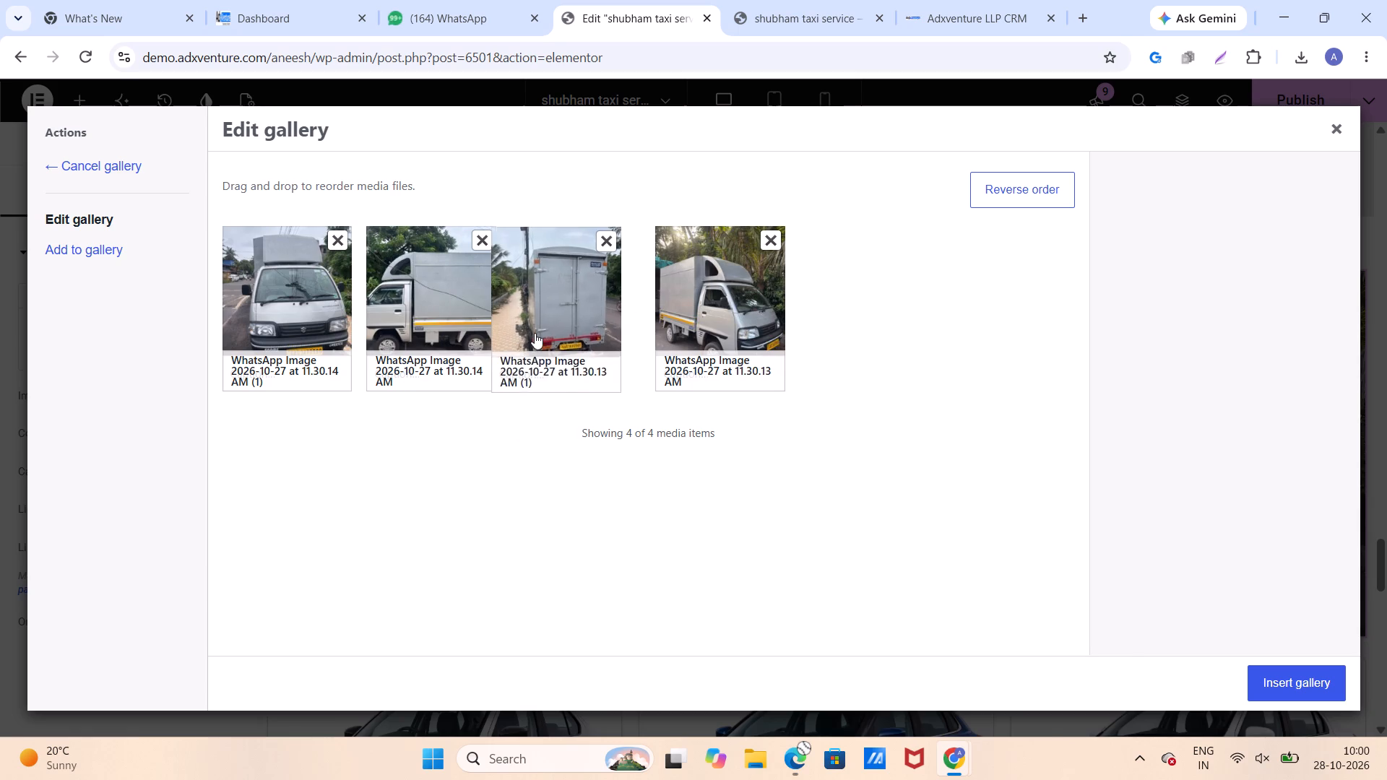
{"action": "left_click_drag", "start_coordinate": [535, 333], "coordinate": [439, 326]}
{"action": "left_click_drag", "start_coordinate": [716, 332], "coordinate": [546, 337]}
{"action": "left_click", "coordinate": [1318, 677]}
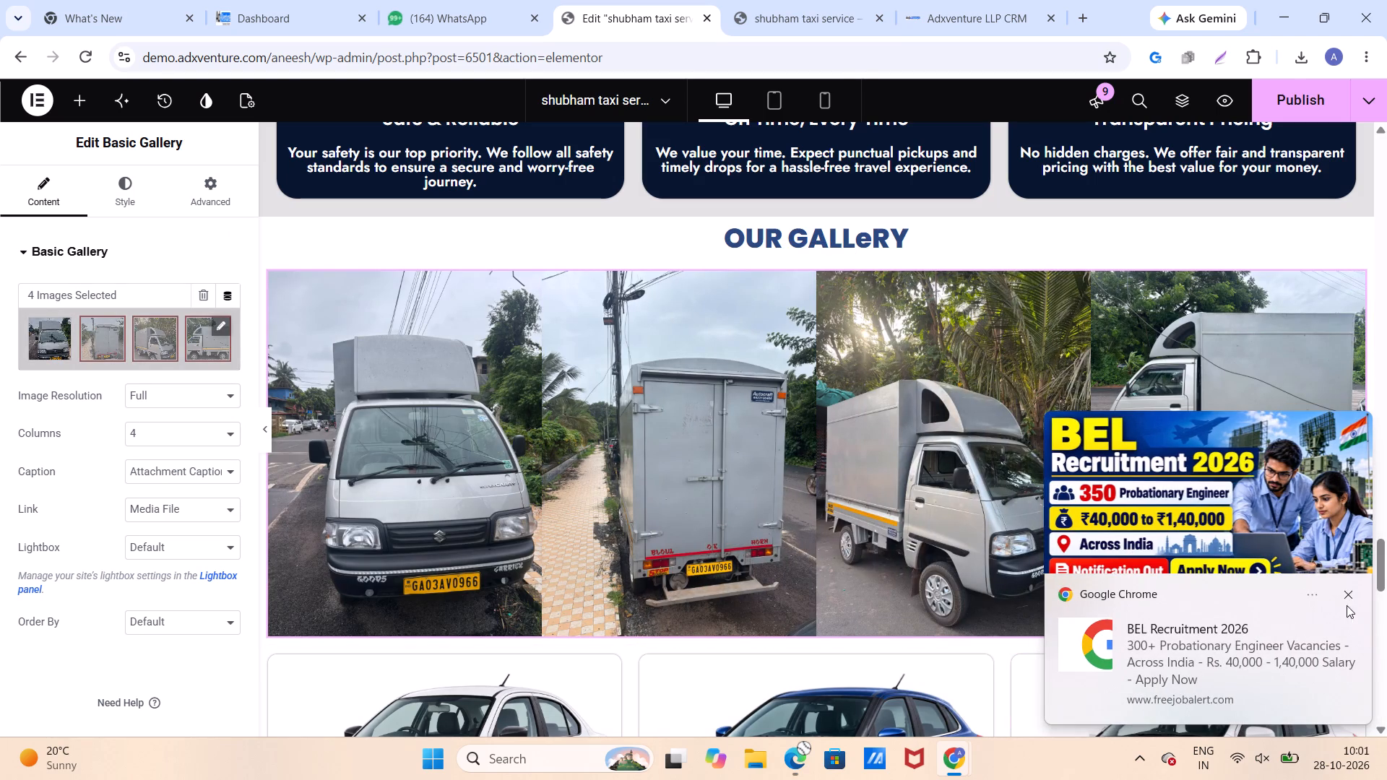
{"action": "left_click", "coordinate": [1347, 596]}
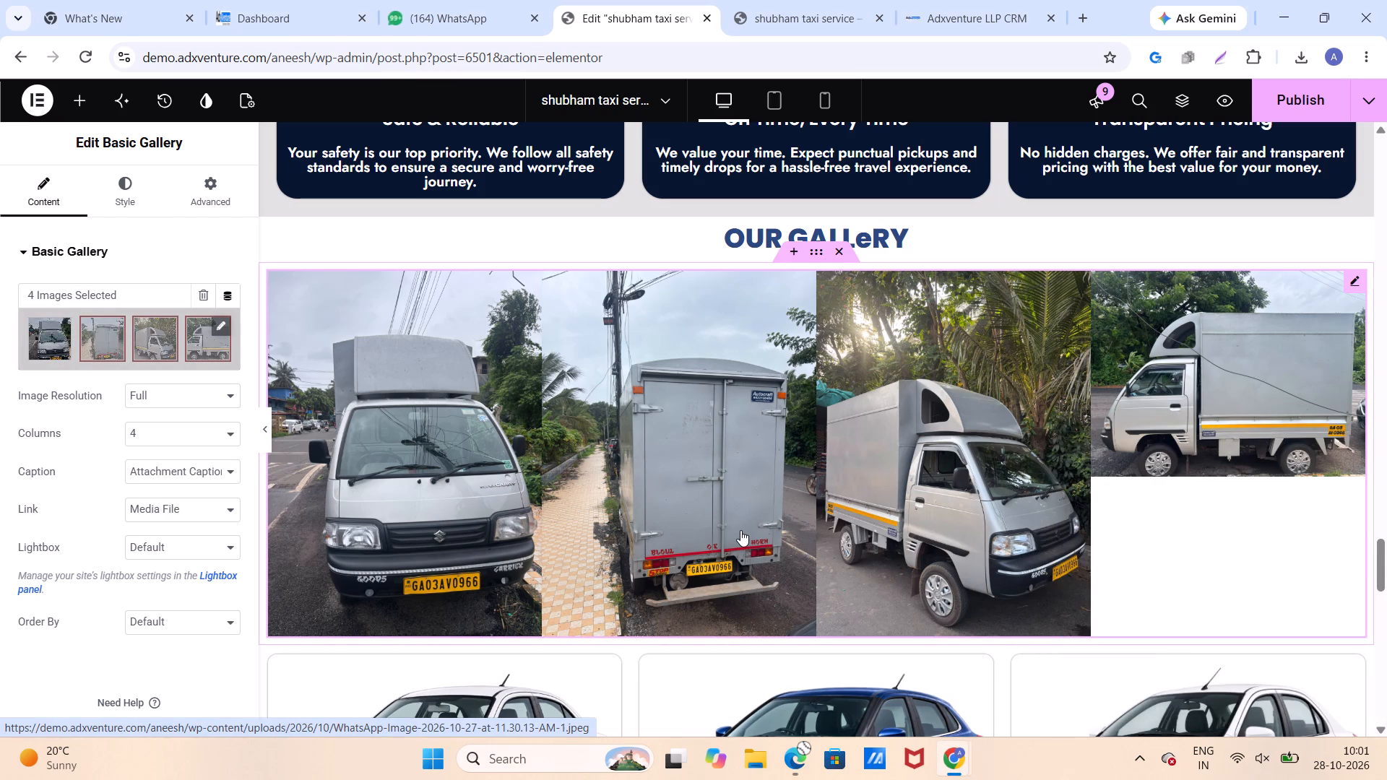
Publish the page with the reordered truck photo gallery.
{"action": "left_click", "coordinate": [1284, 90]}
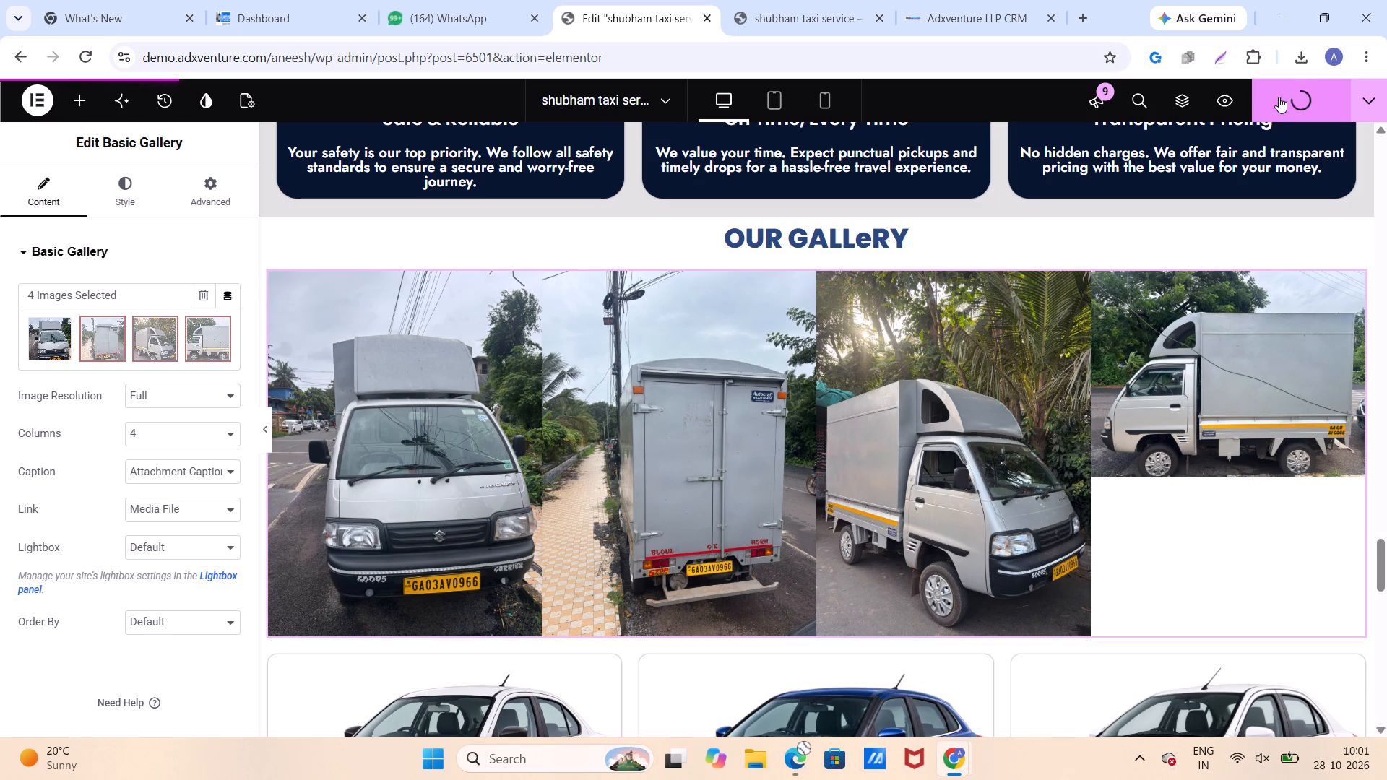
Delete the container with the Dzire, Baleno and Etios car cards below the truck gallery, and publish the page.
{"action": "scroll", "coordinate": [1064, 305], "scroll_direction": "down", "scroll_amount": 3}
{"action": "scroll", "coordinate": [1064, 305], "scroll_direction": "up", "scroll_amount": 3}
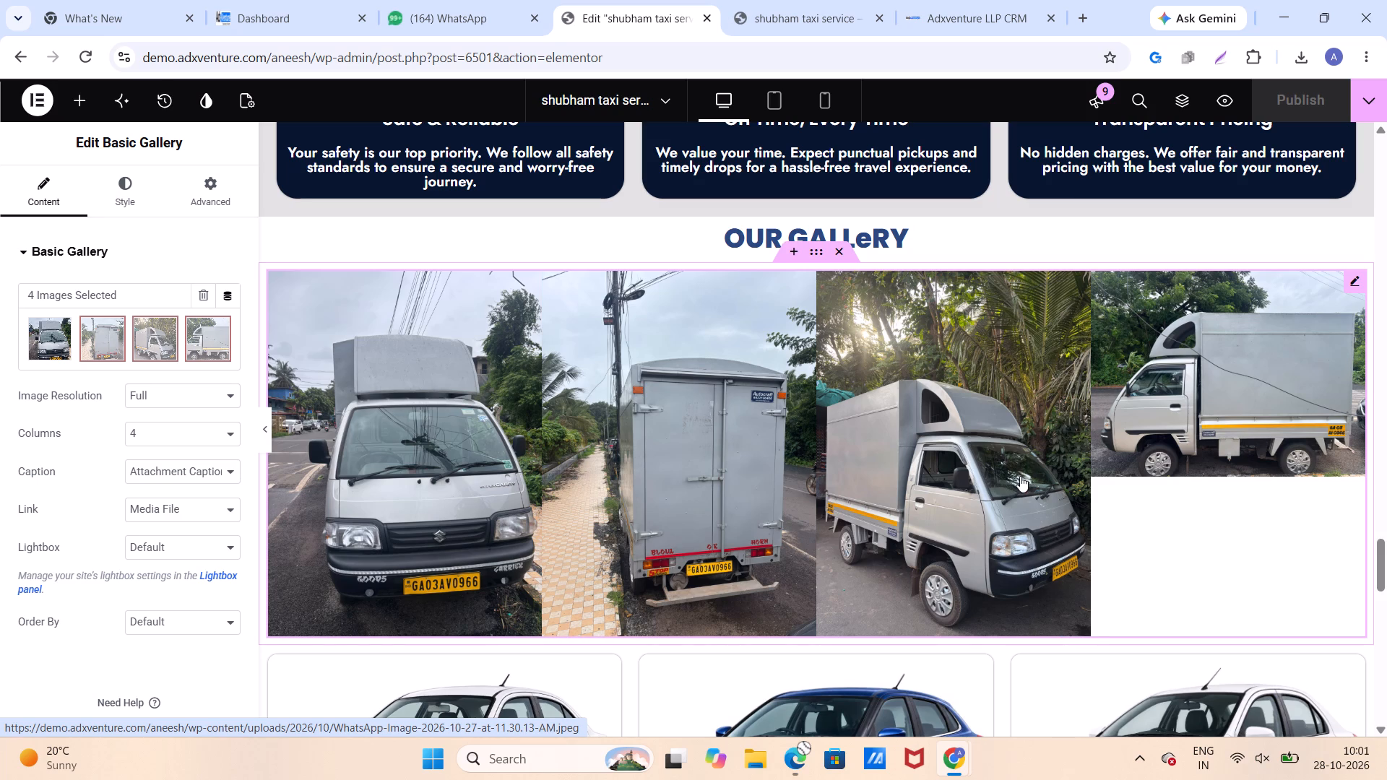
{"action": "scroll", "coordinate": [1147, 353], "scroll_direction": "down", "scroll_amount": 5}
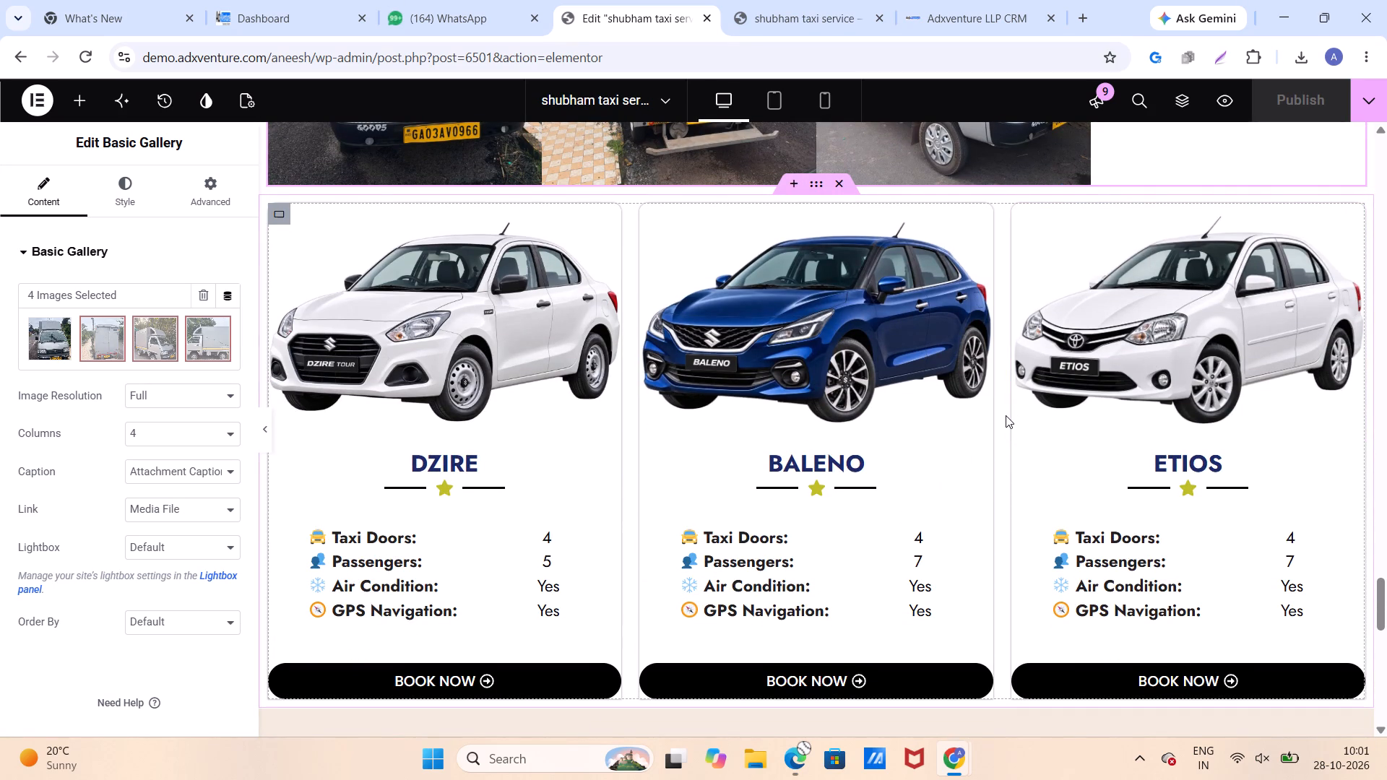
{"action": "scroll", "coordinate": [1006, 415], "scroll_direction": "up", "scroll_amount": 3}
{"action": "scroll", "coordinate": [892, 532], "scroll_direction": "down", "scroll_amount": 2}
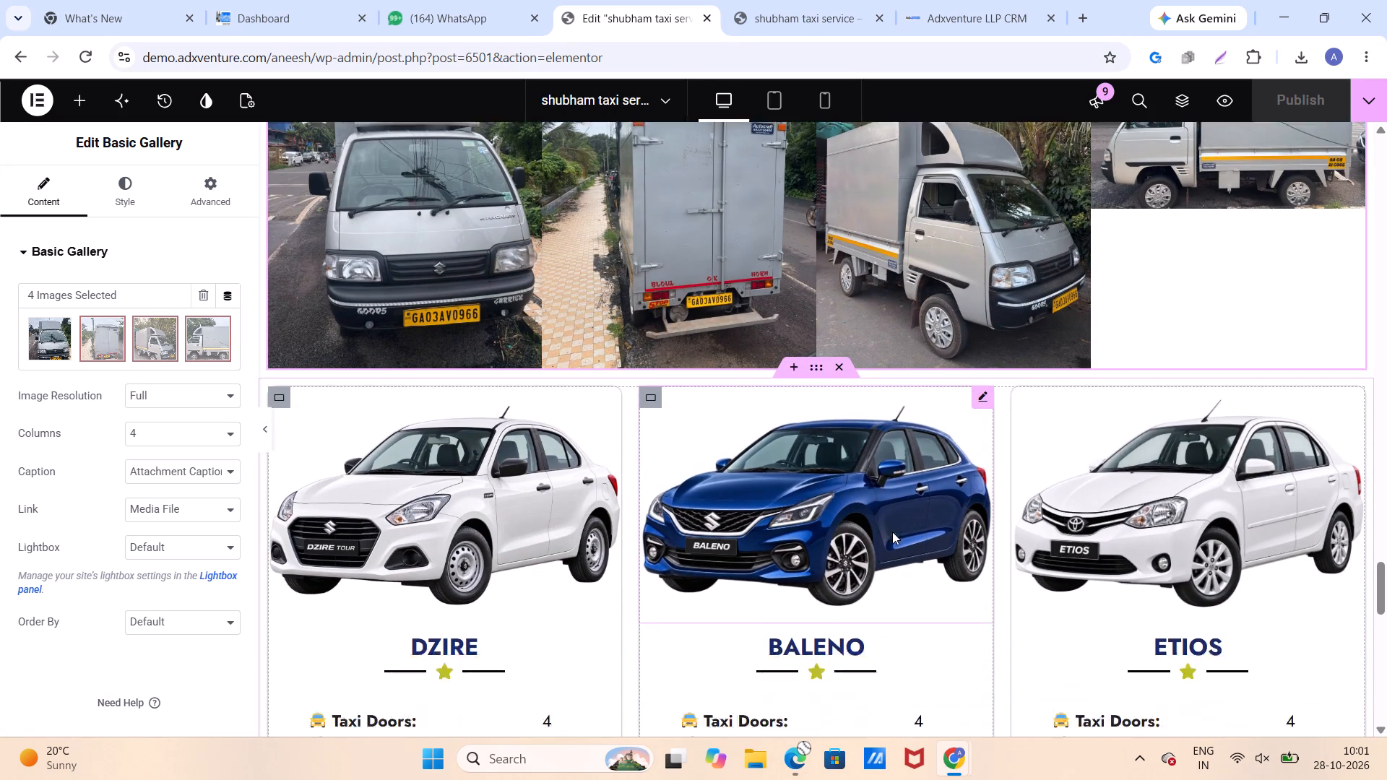
{"action": "left_click", "coordinate": [840, 269]}
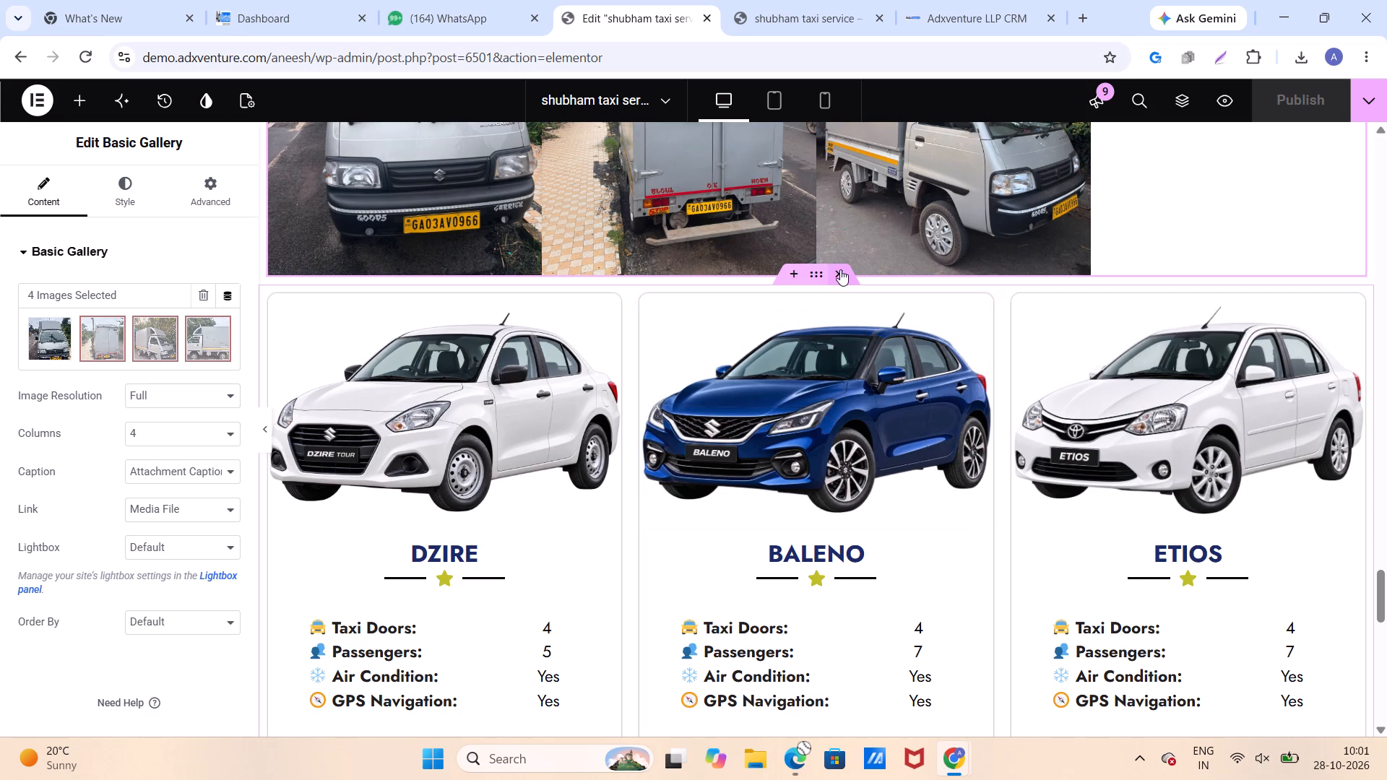
{"action": "scroll", "coordinate": [691, 484], "scroll_direction": "up", "scroll_amount": 4}
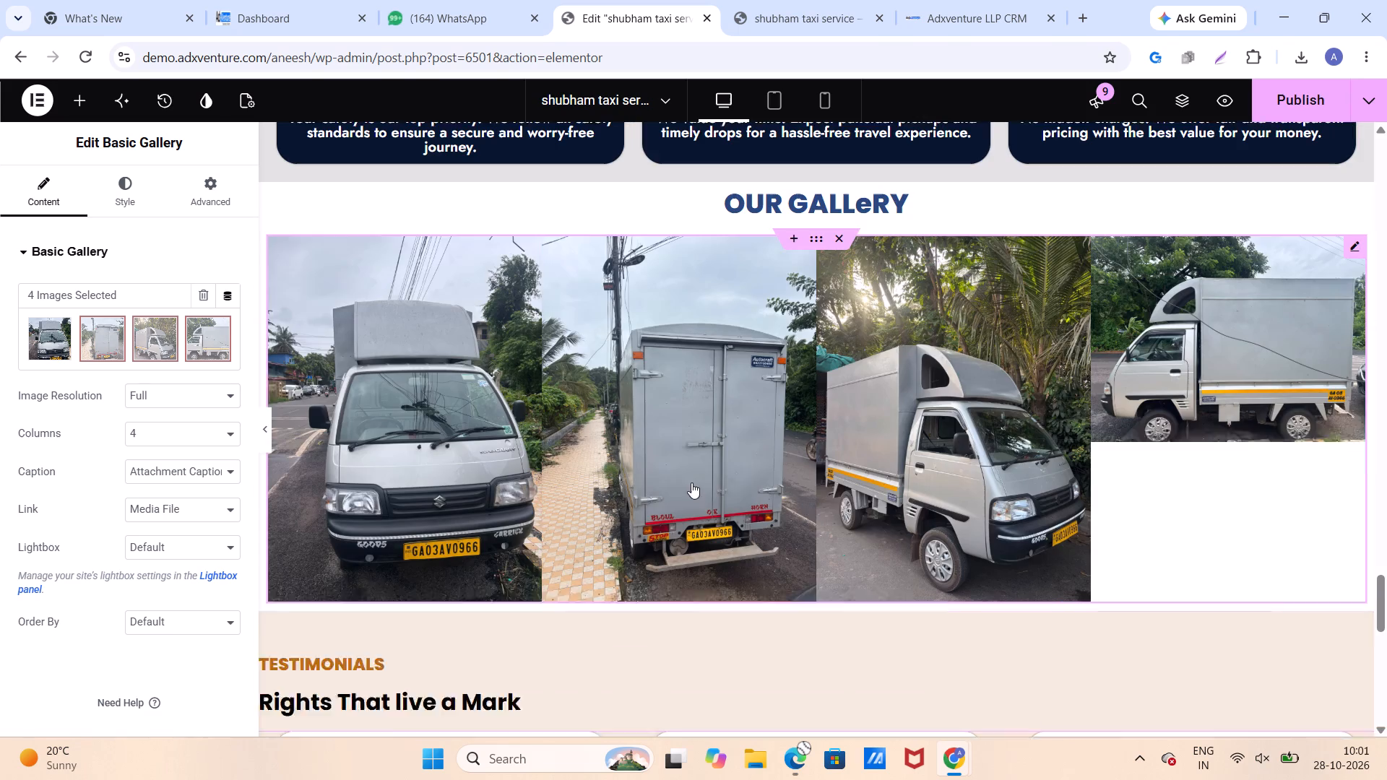
{"action": "scroll", "coordinate": [691, 482], "scroll_direction": "up", "scroll_amount": 1}
{"action": "left_click", "coordinate": [1303, 103]}
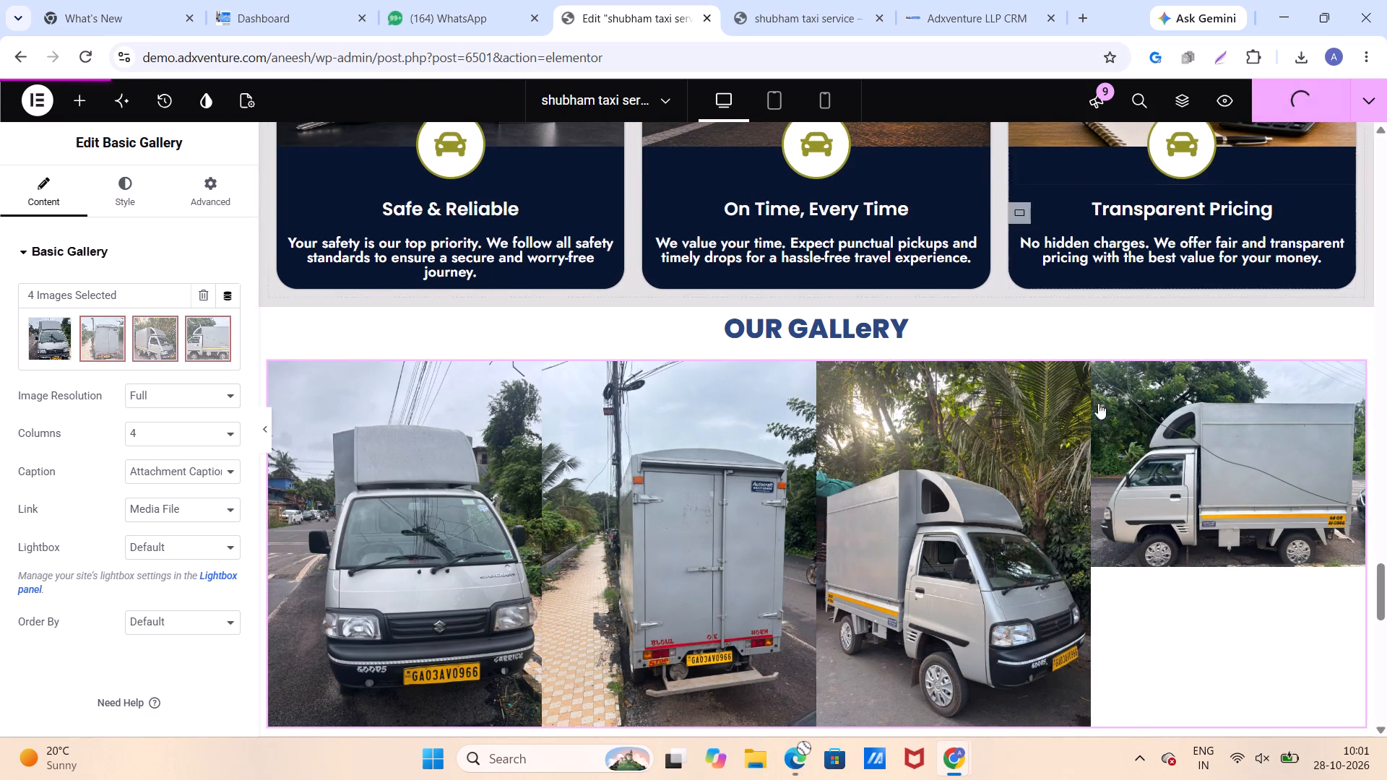
Look over the published layout, checking the Why Choose Us, gallery, testimonials, About Us and Goa destination sections.
{"action": "scroll", "coordinate": [803, 530], "scroll_direction": "up", "scroll_amount": 4}
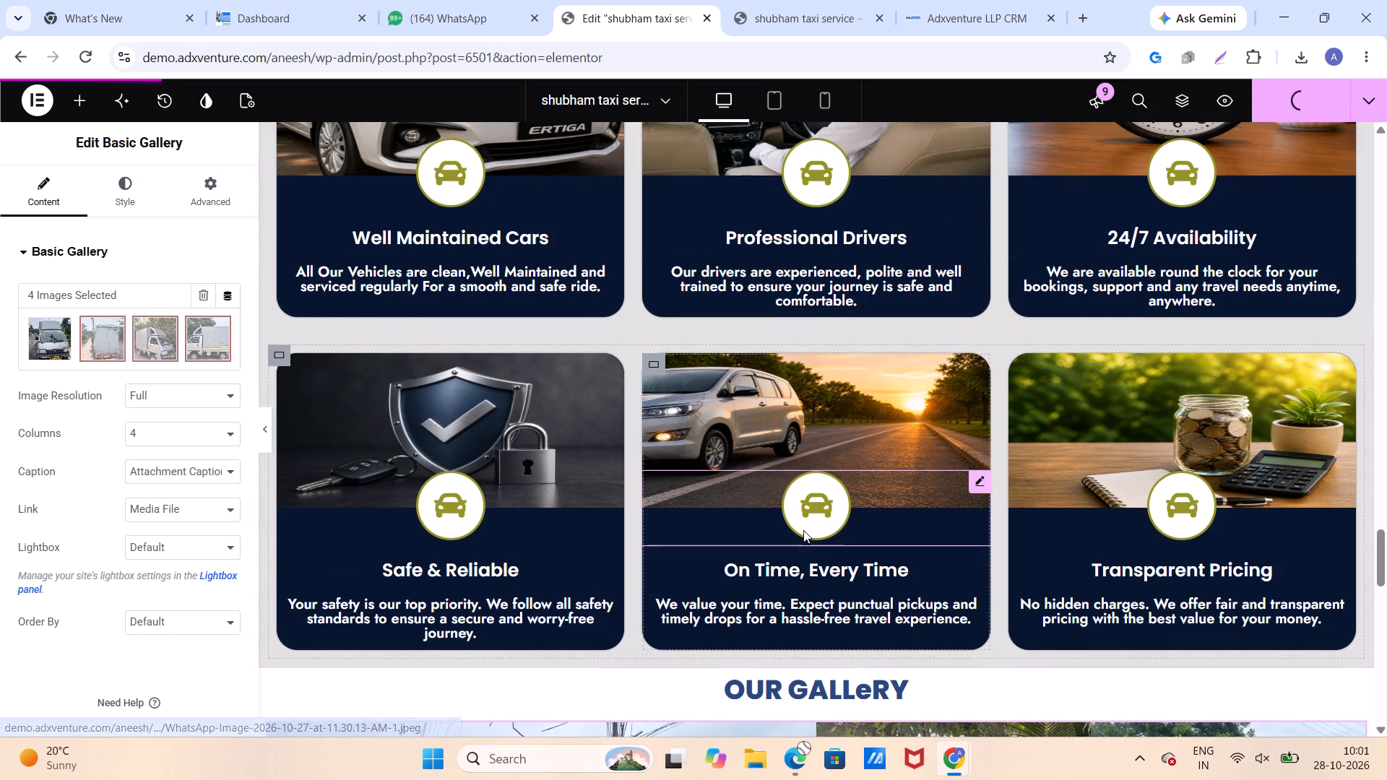
{"action": "scroll", "coordinate": [803, 529], "scroll_direction": "up", "scroll_amount": 4}
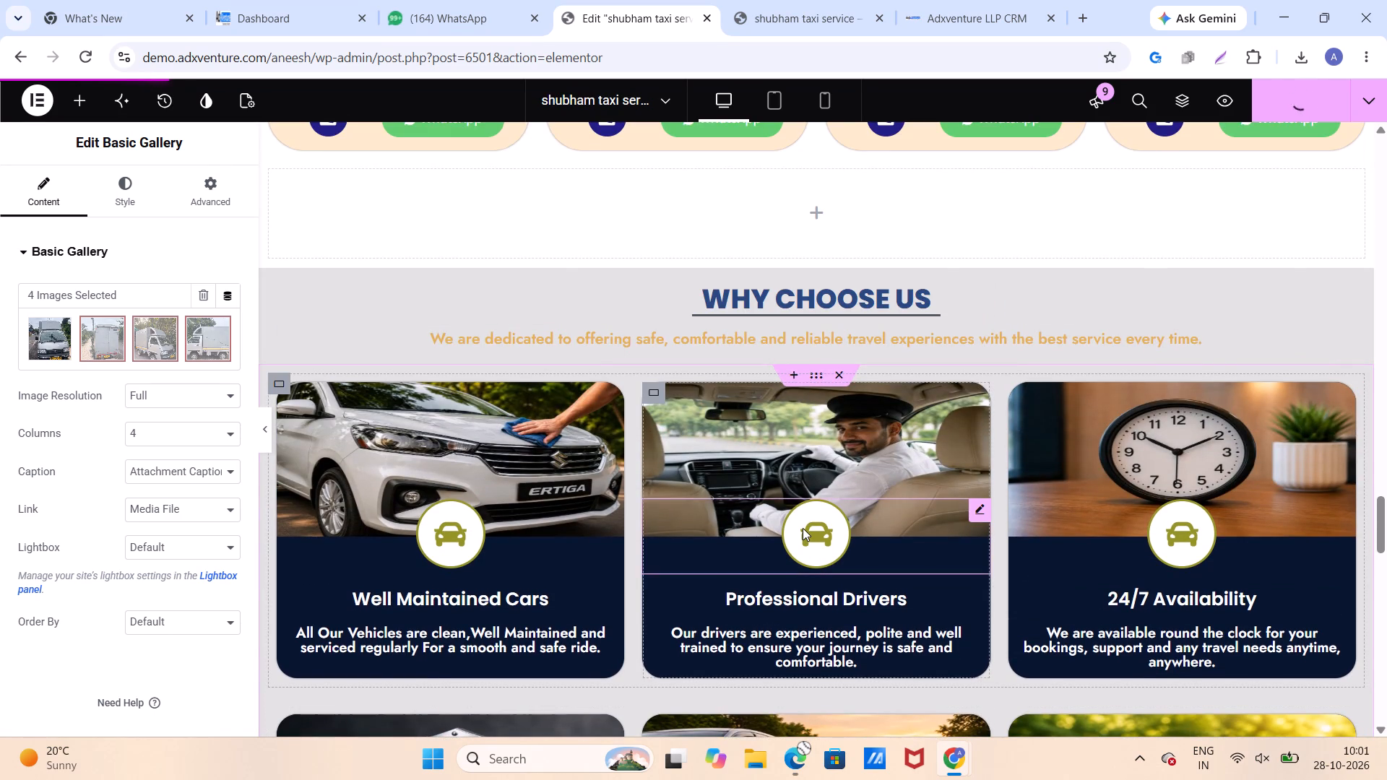
{"action": "scroll", "coordinate": [803, 528], "scroll_direction": "down", "scroll_amount": 14}
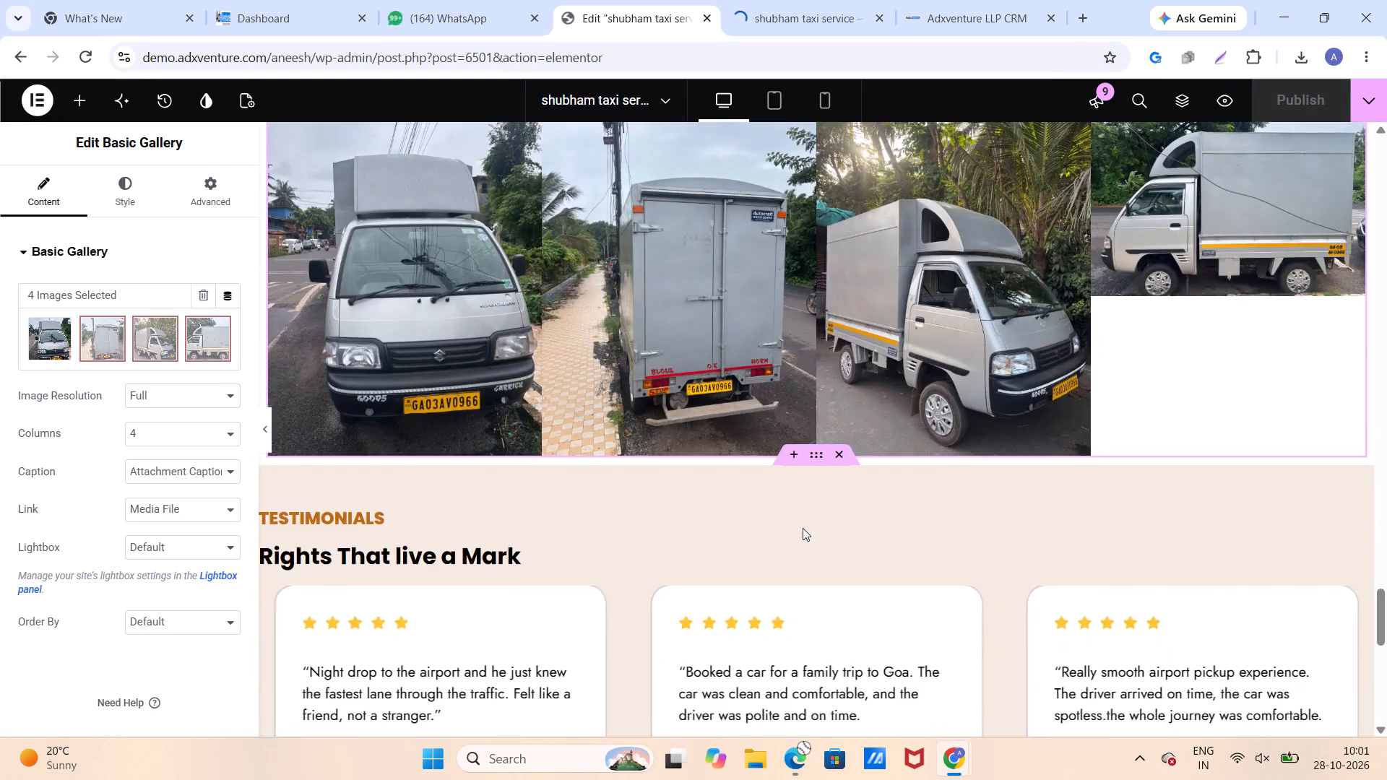
{"action": "scroll", "coordinate": [803, 528], "scroll_direction": "down", "scroll_amount": 2}
{"action": "scroll", "coordinate": [802, 523], "scroll_direction": "up", "scroll_amount": 13}
{"action": "scroll", "coordinate": [801, 495], "scroll_direction": "down", "scroll_amount": 1}
{"action": "scroll", "coordinate": [801, 495], "scroll_direction": "up", "scroll_amount": 14}
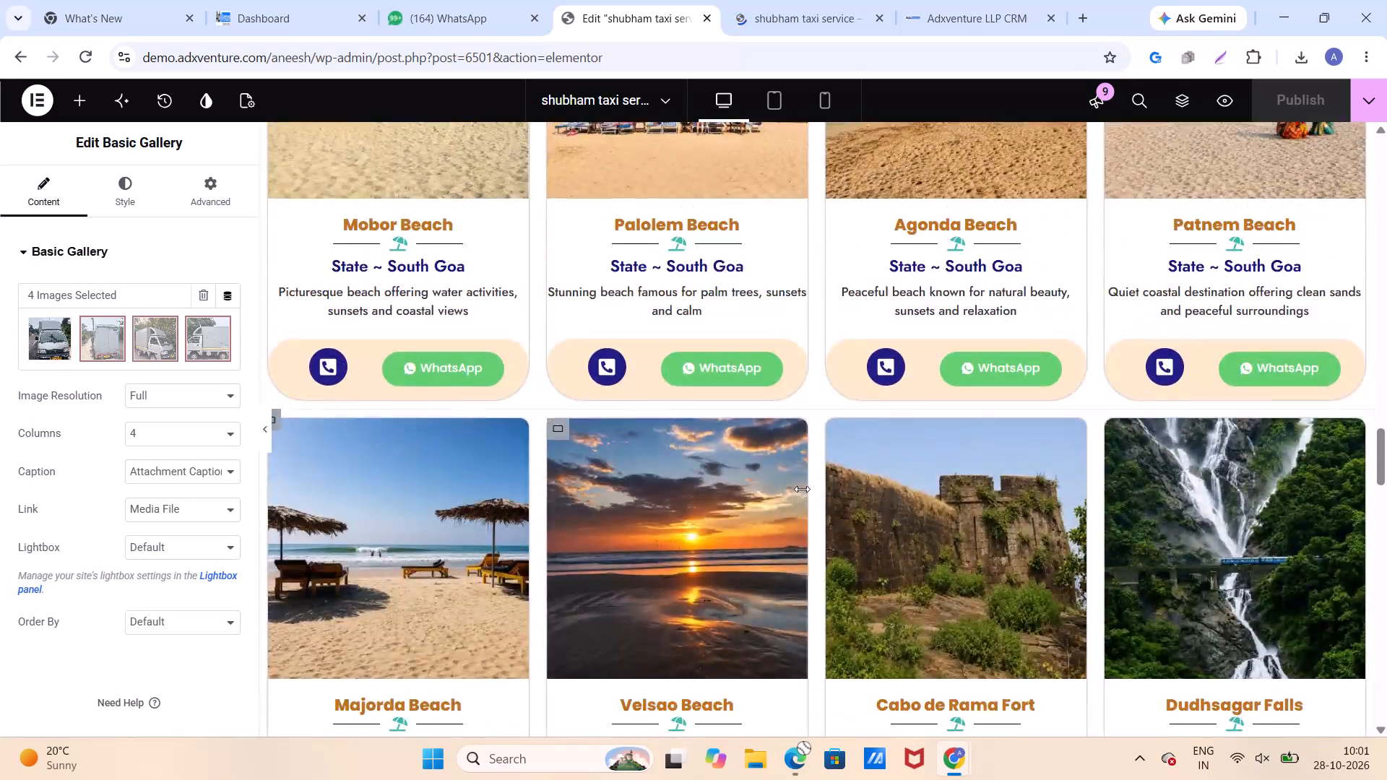
{"action": "scroll", "coordinate": [802, 489], "scroll_direction": "up", "scroll_amount": 20}
{"action": "scroll", "coordinate": [802, 489], "scroll_direction": "up", "scroll_amount": 9}
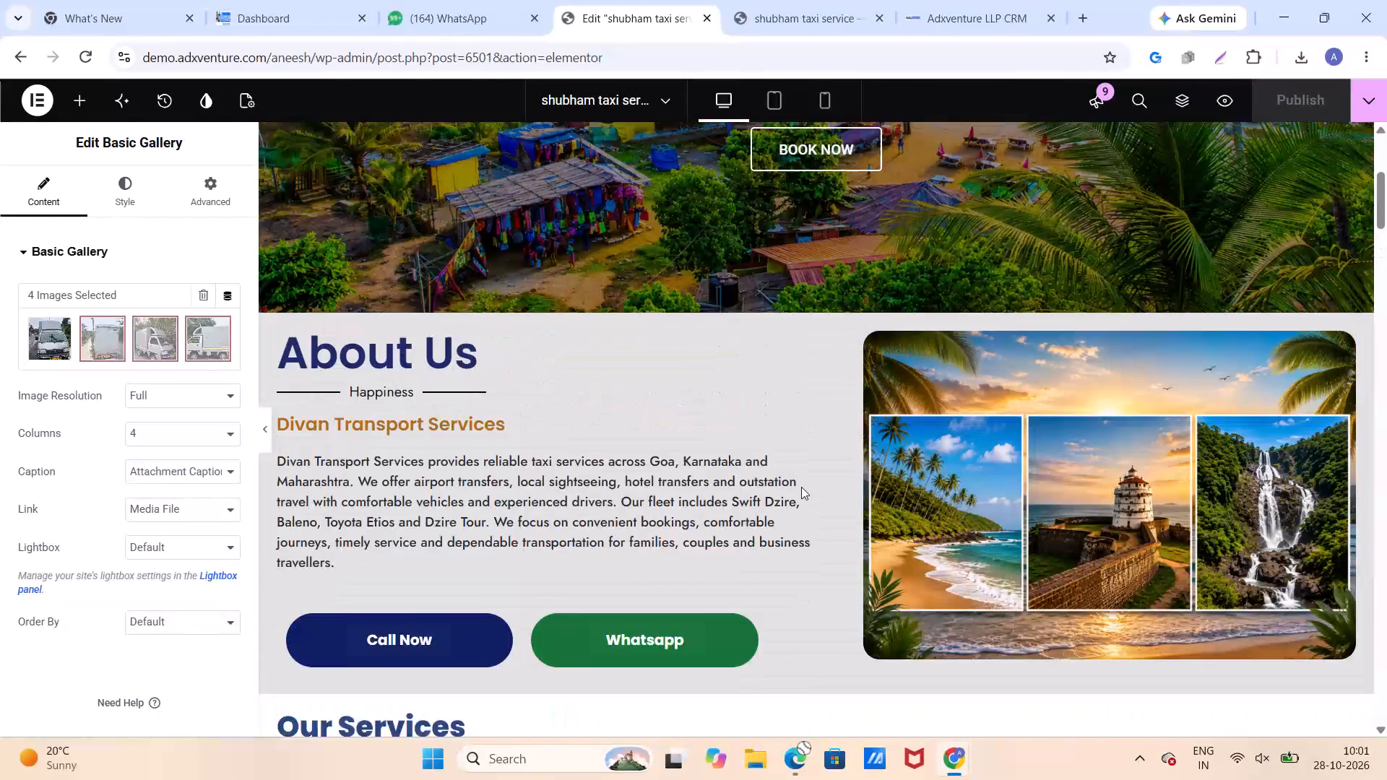
{"action": "scroll", "coordinate": [801, 487], "scroll_direction": "down", "scroll_amount": 9}
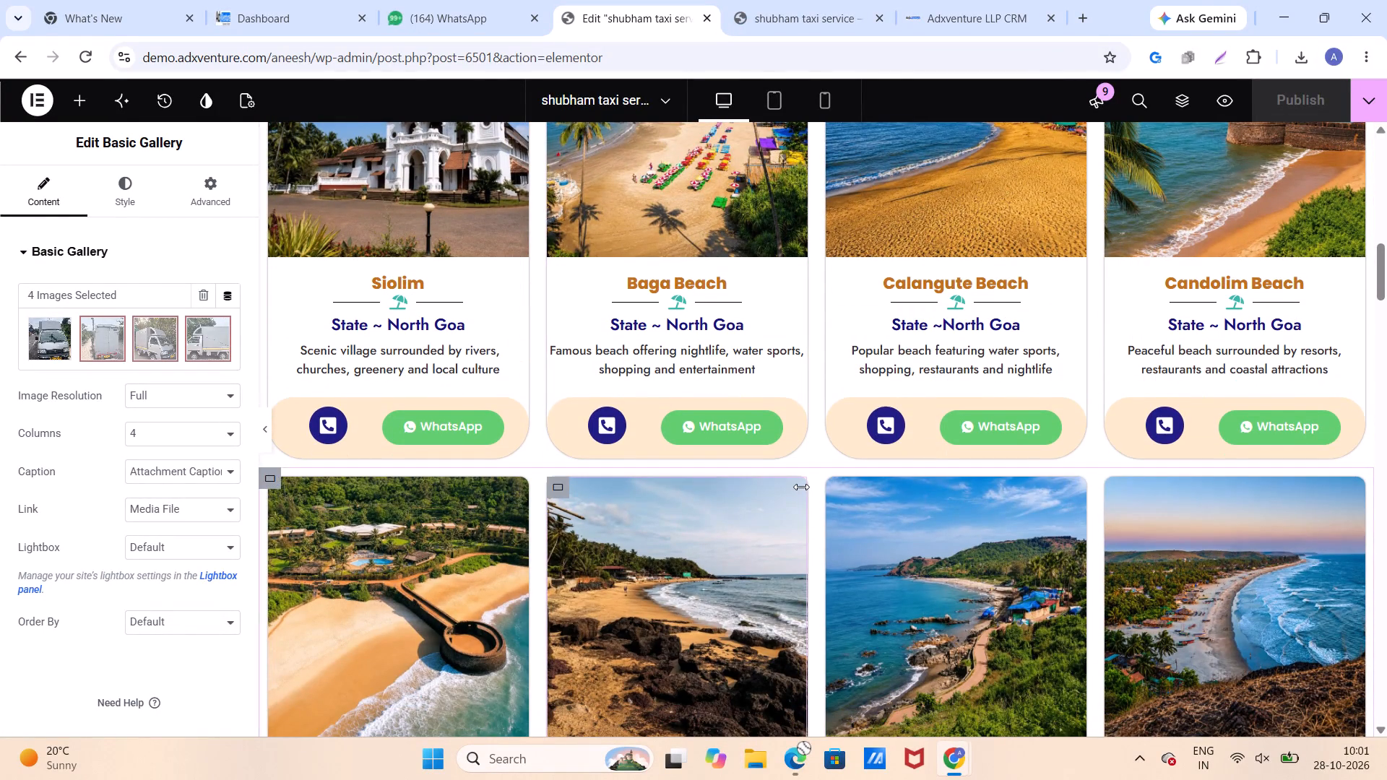
Switch the page editor to the mobile portrait preview to check the truck gallery's layout.
{"action": "left_click", "coordinate": [827, 95]}
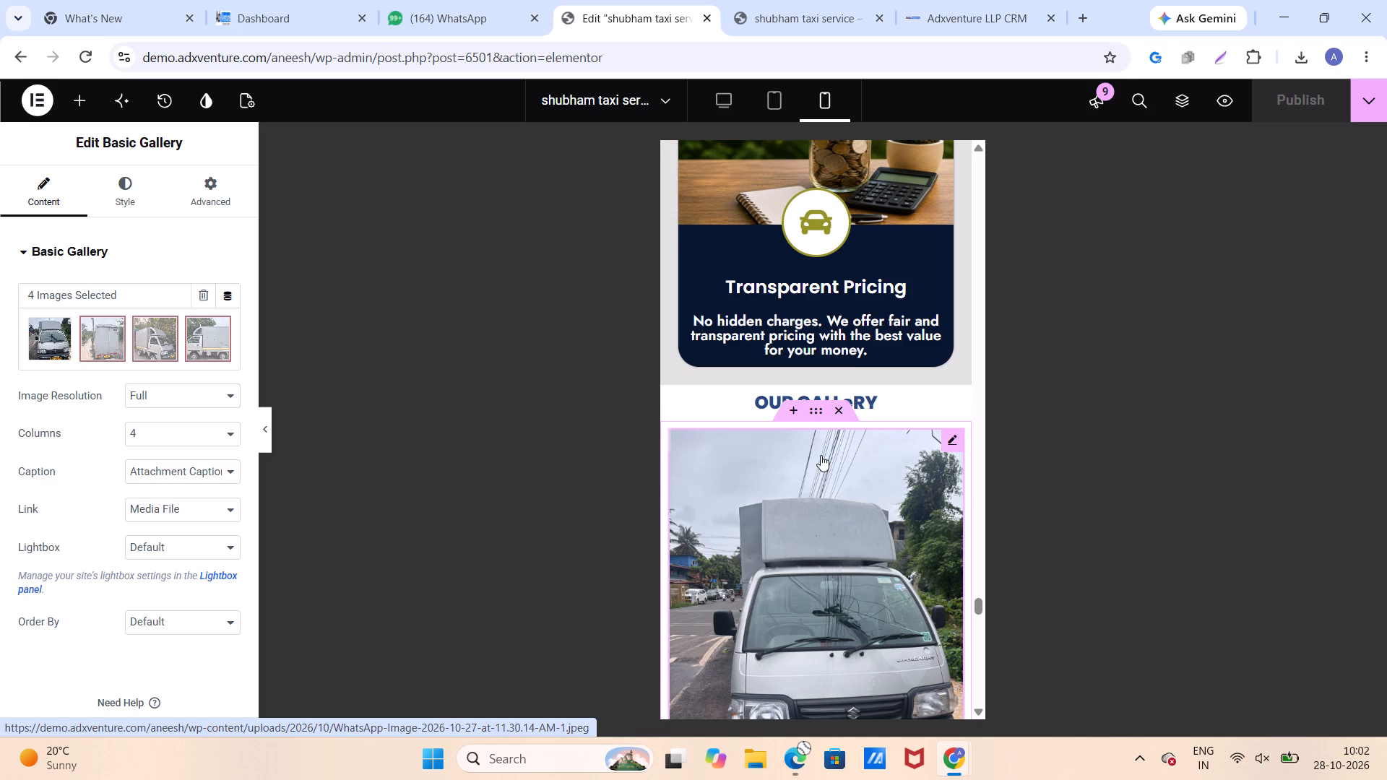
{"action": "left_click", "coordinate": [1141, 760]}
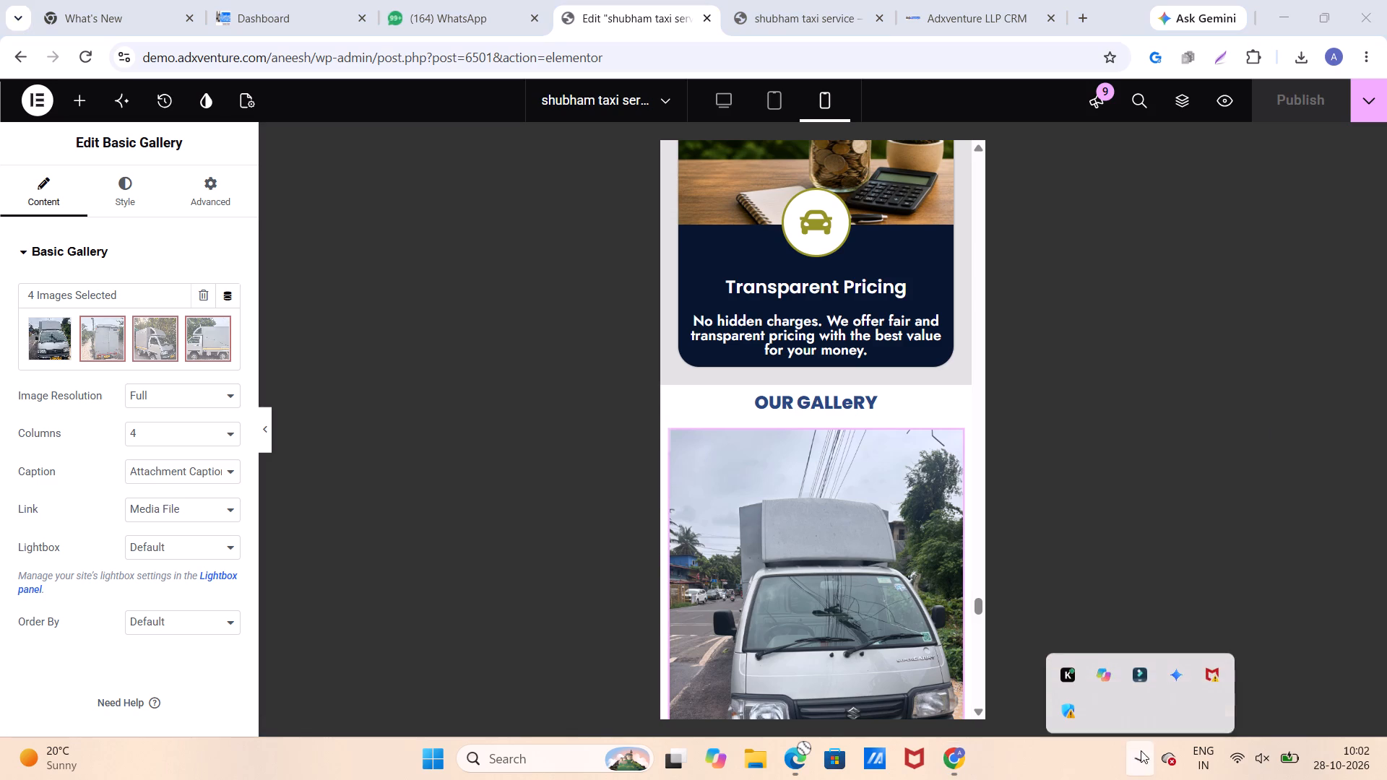
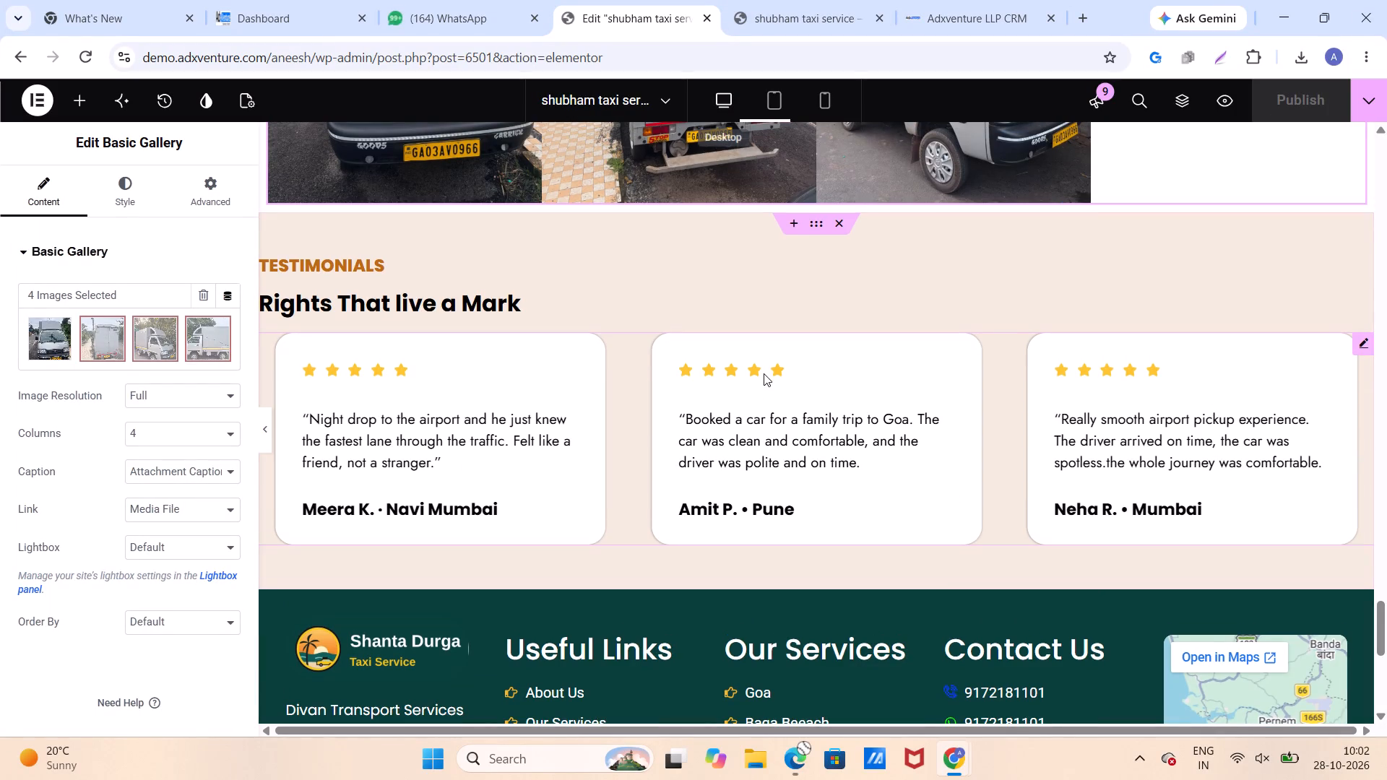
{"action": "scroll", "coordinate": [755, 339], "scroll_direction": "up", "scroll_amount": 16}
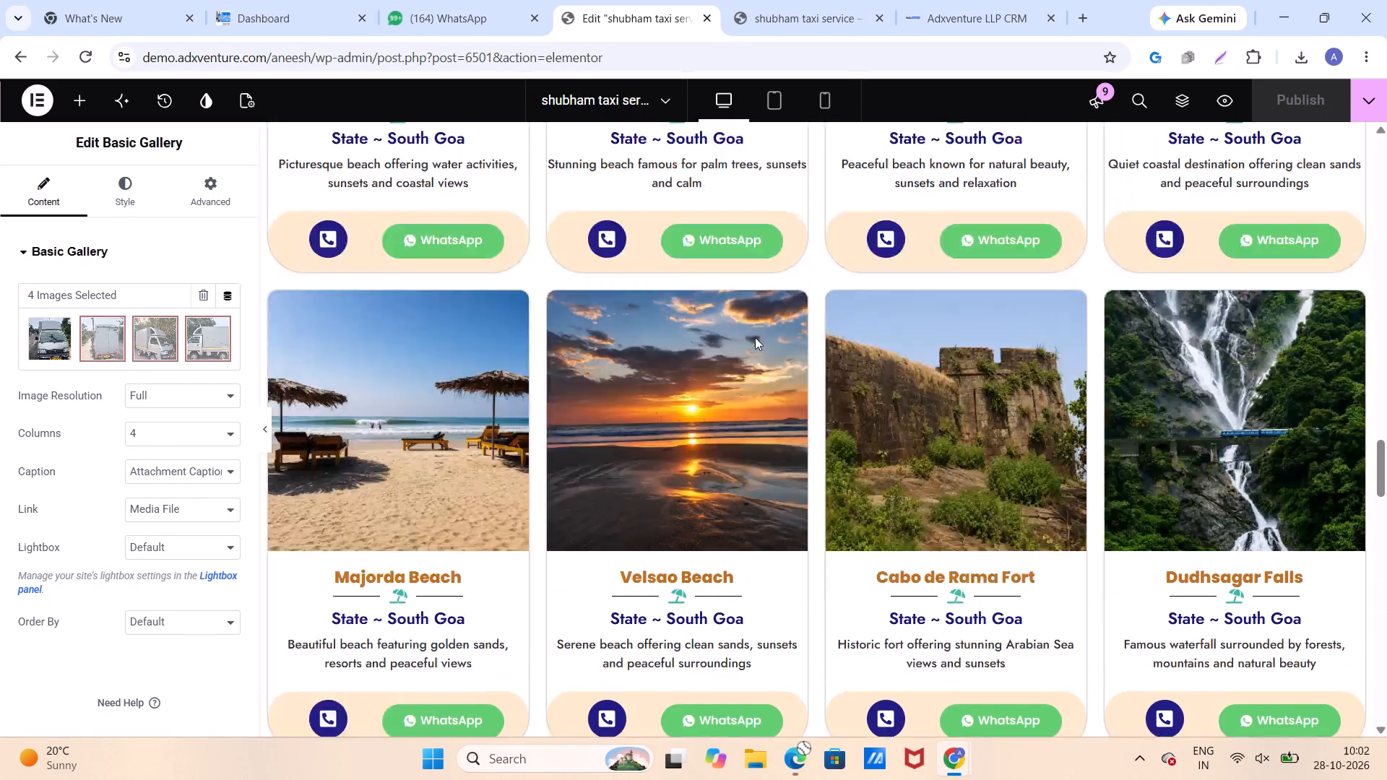
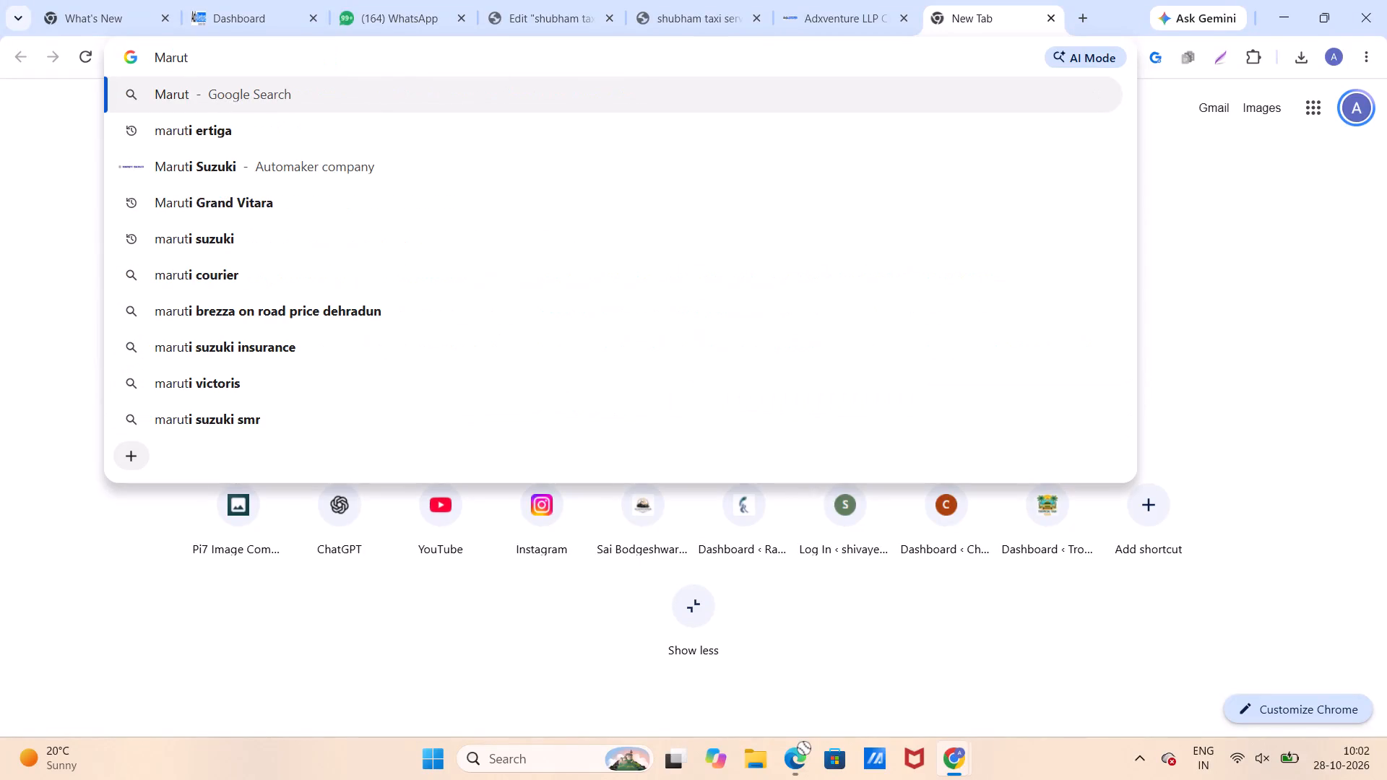
Enter a Google search for Maruti Suzuki in the new tab.
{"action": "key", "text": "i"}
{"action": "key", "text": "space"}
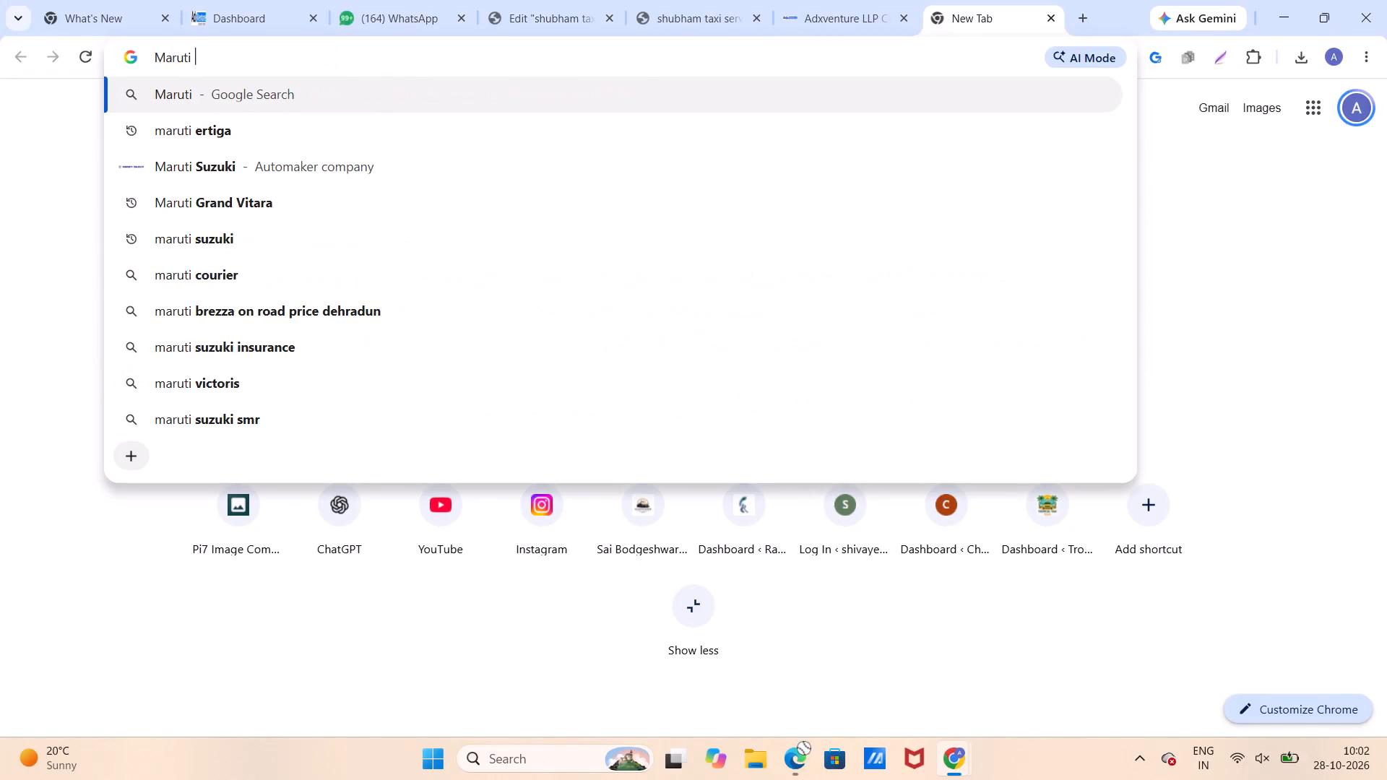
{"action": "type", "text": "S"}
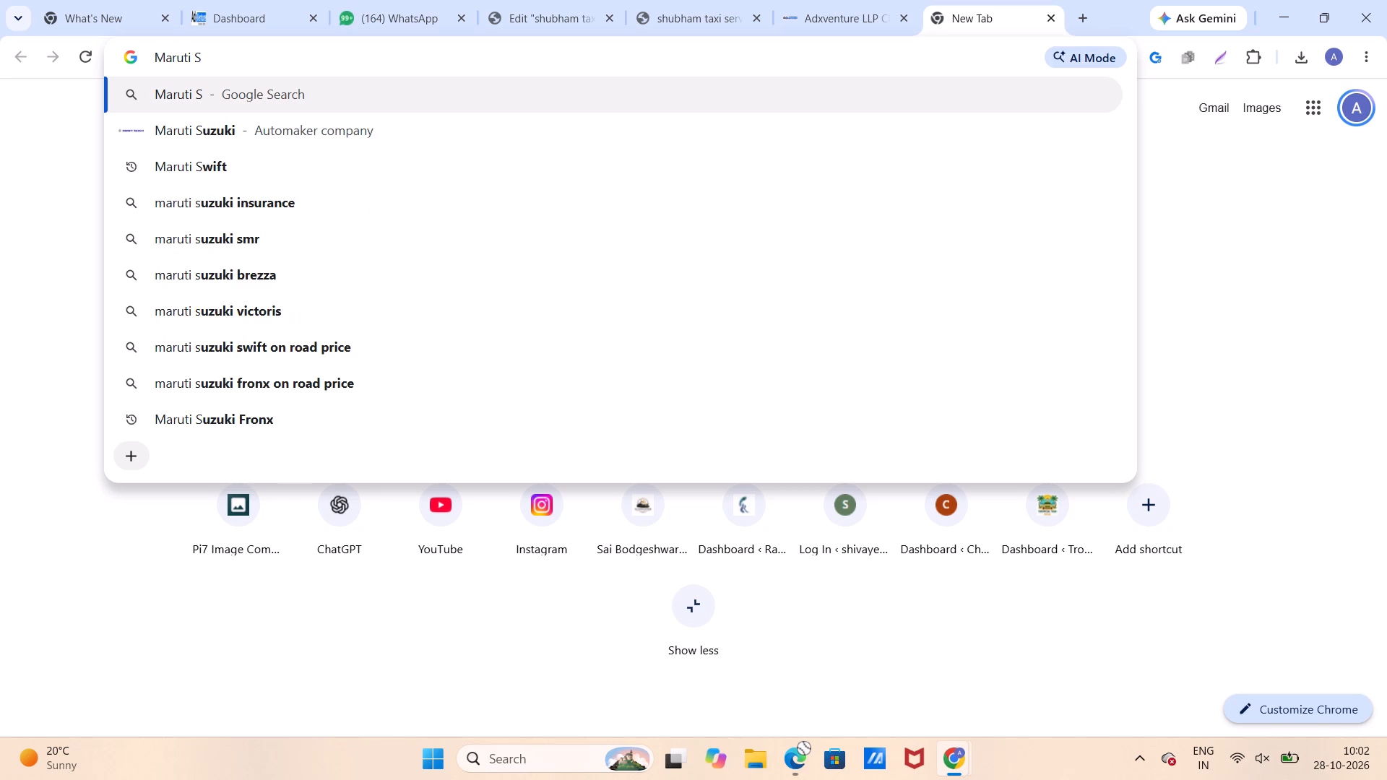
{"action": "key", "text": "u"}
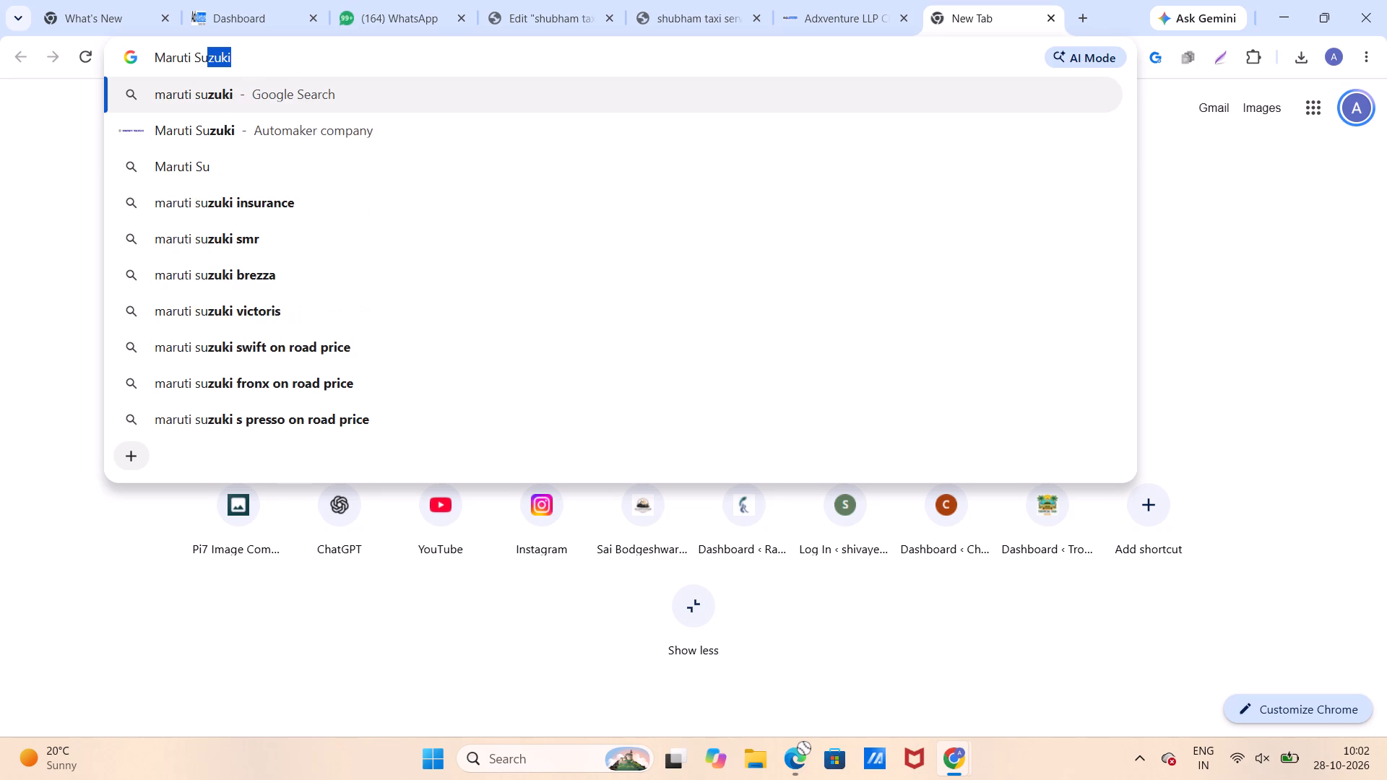